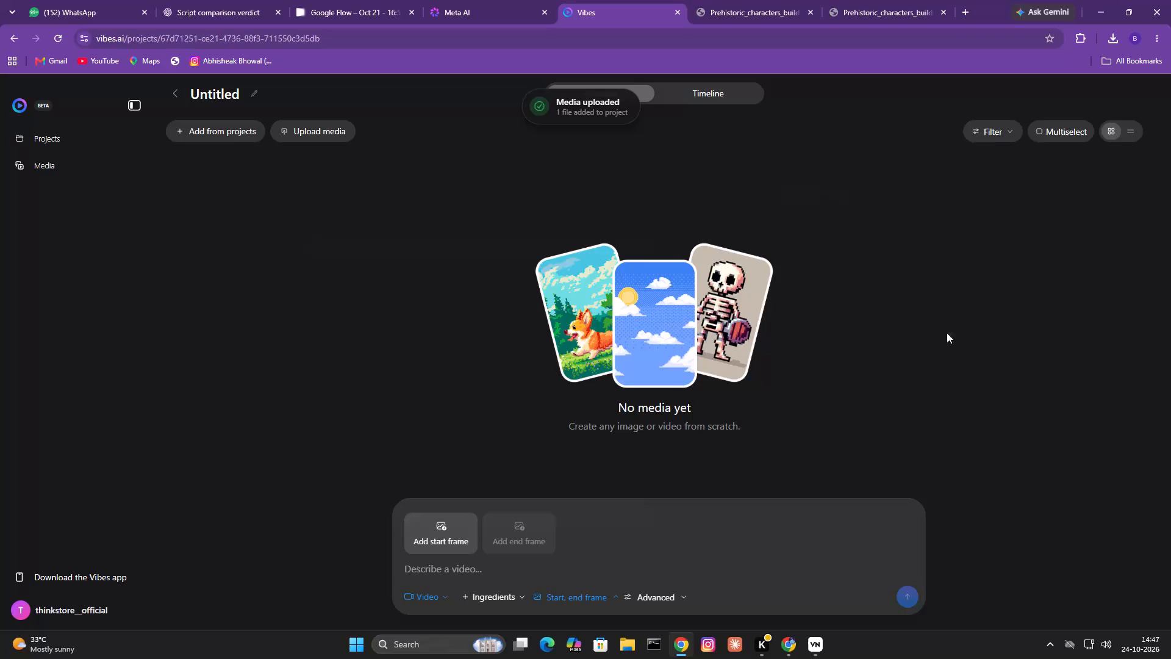
Set this project's uploaded image of the mammoth-bone shelter camp as the video's start frame.
click(598, 561)
click(454, 551)
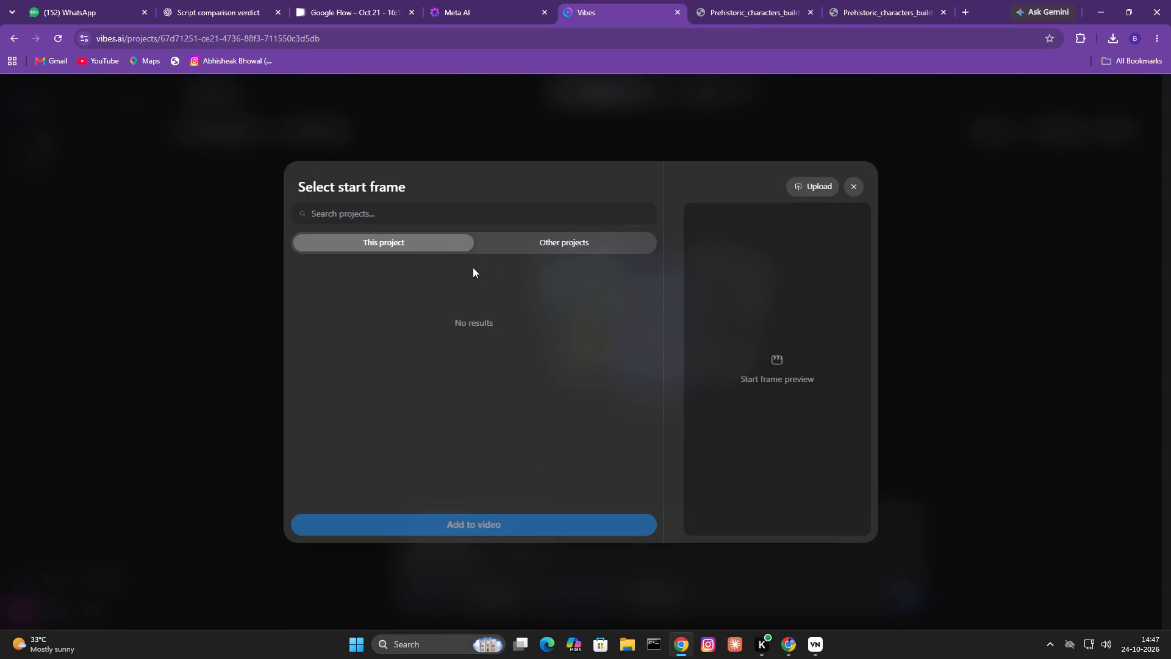
click(562, 243)
click(389, 239)
click(818, 182)
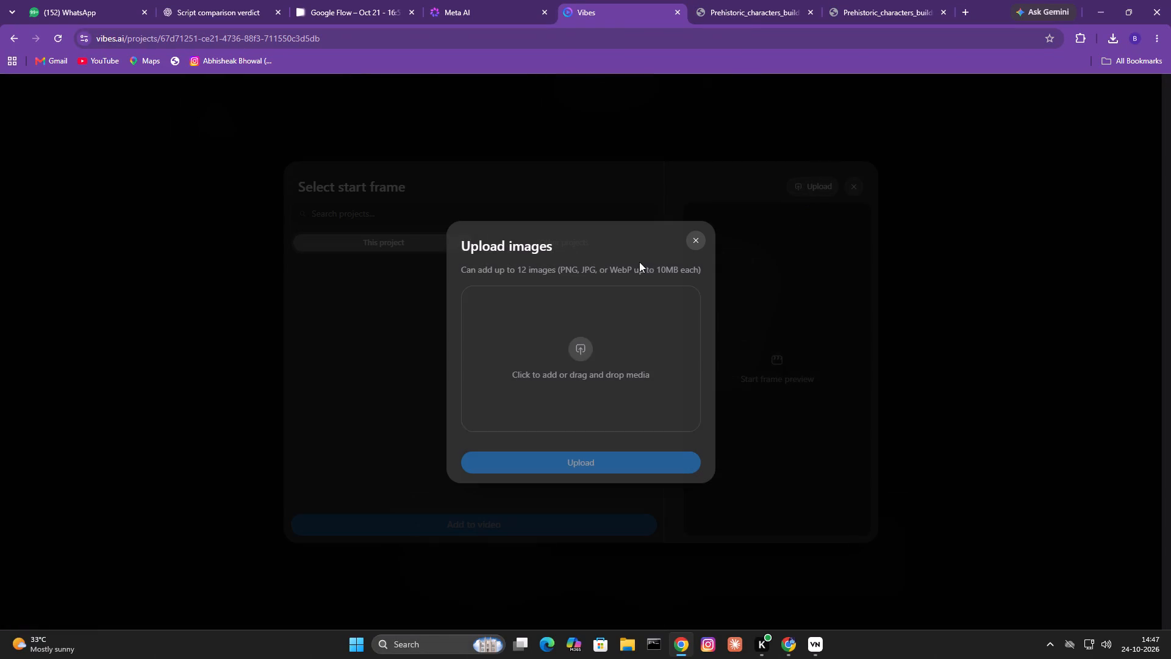
click(478, 334)
click(558, 13)
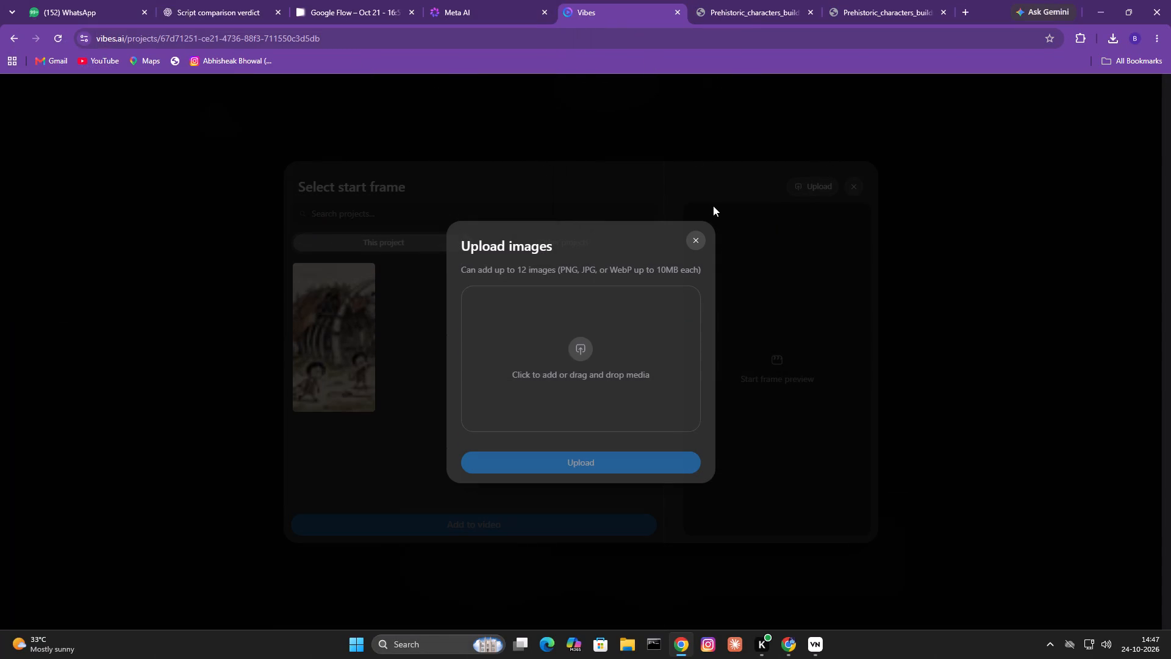
click(687, 242)
click(320, 342)
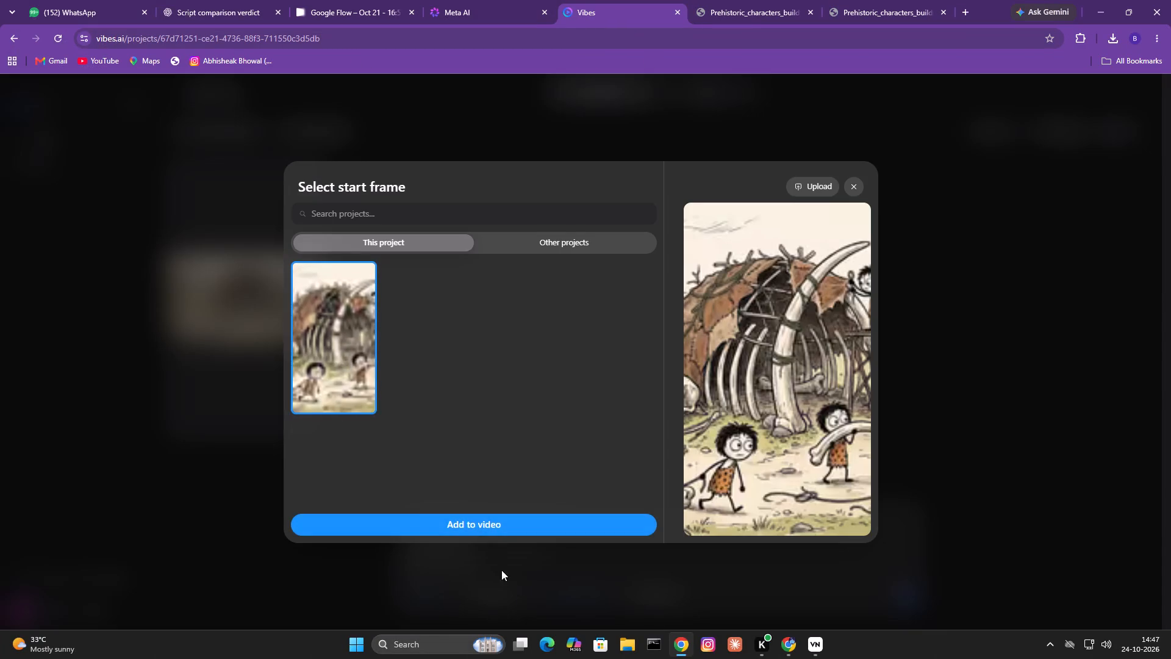
click(460, 531)
Enter "animate this image into video" as the video prompt, replacing any other prompt text.
click(548, 563)
key(ctrl+v)
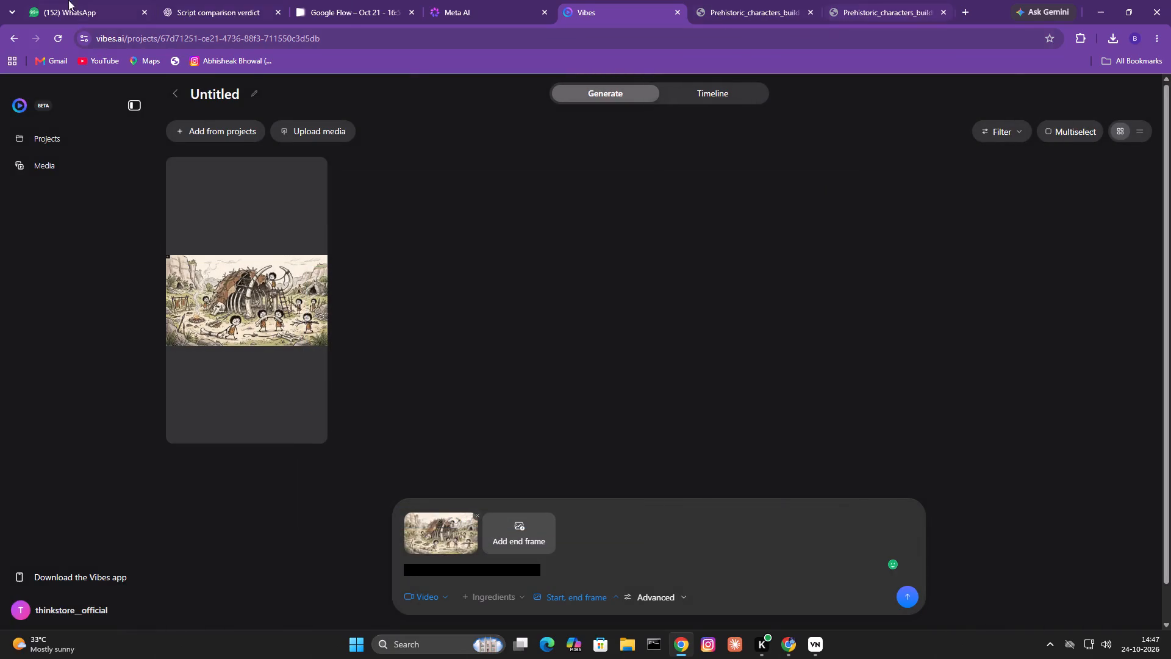
click(215, 0)
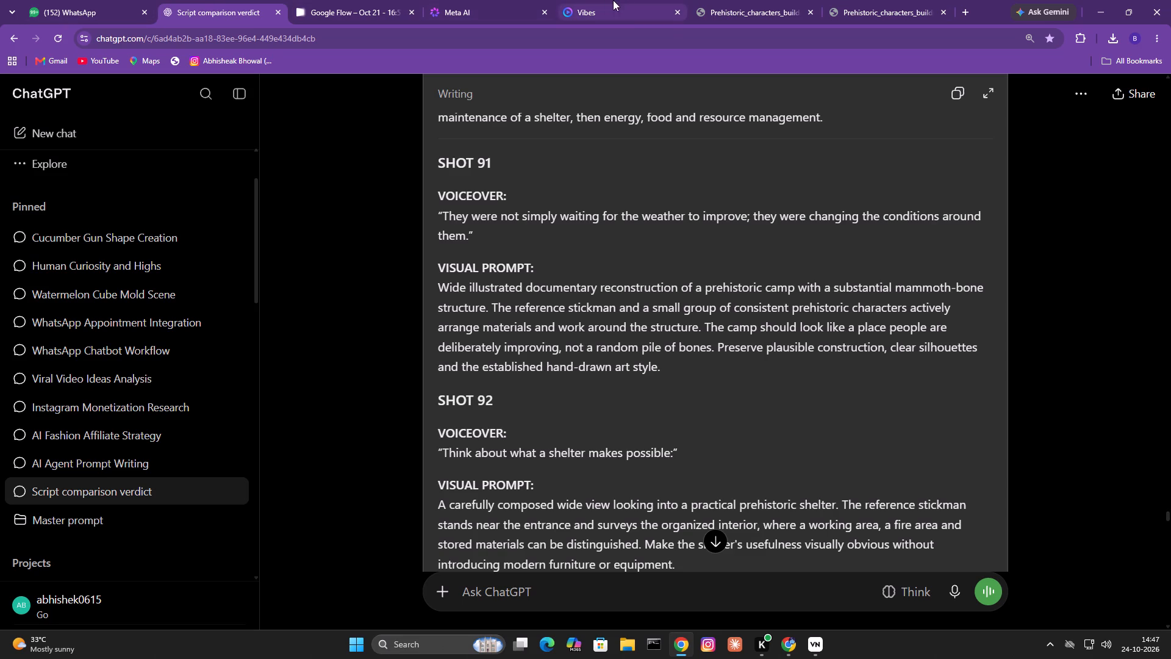
click(858, 0)
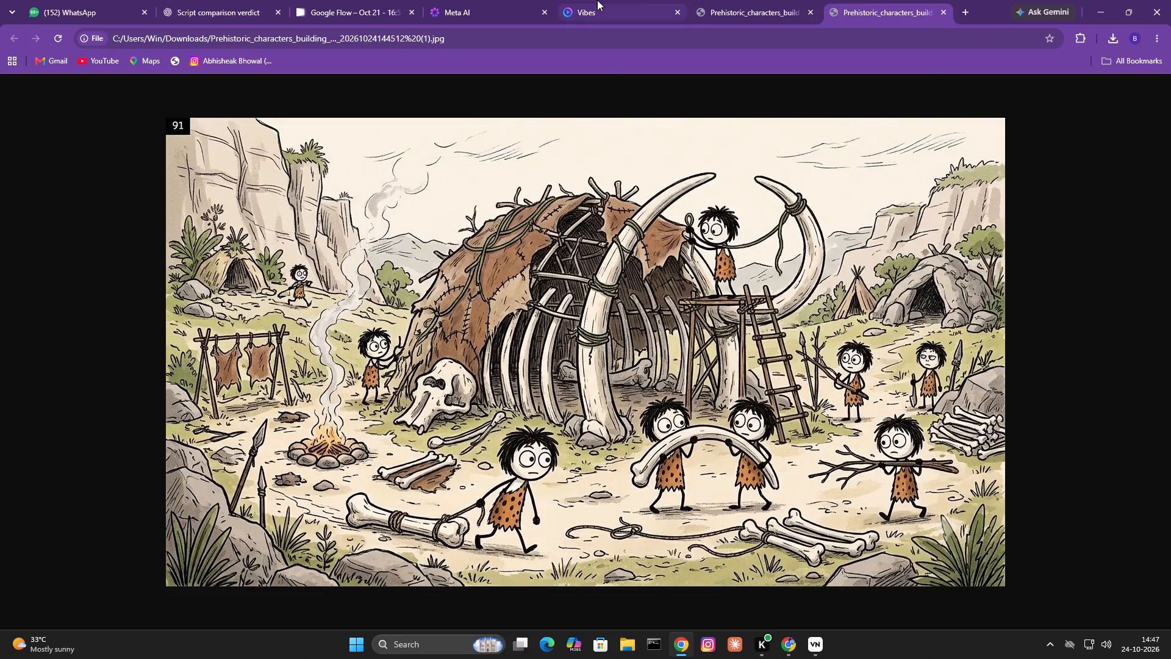
click(597, 0)
key(ctrl+a)
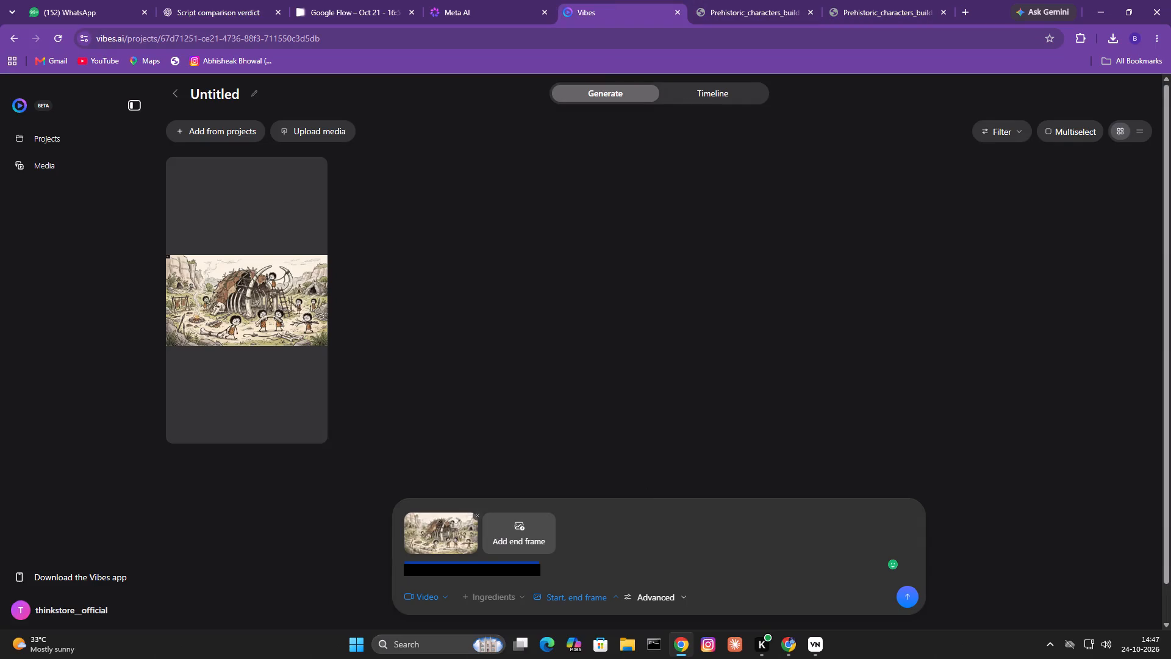
text(animate this image into video)
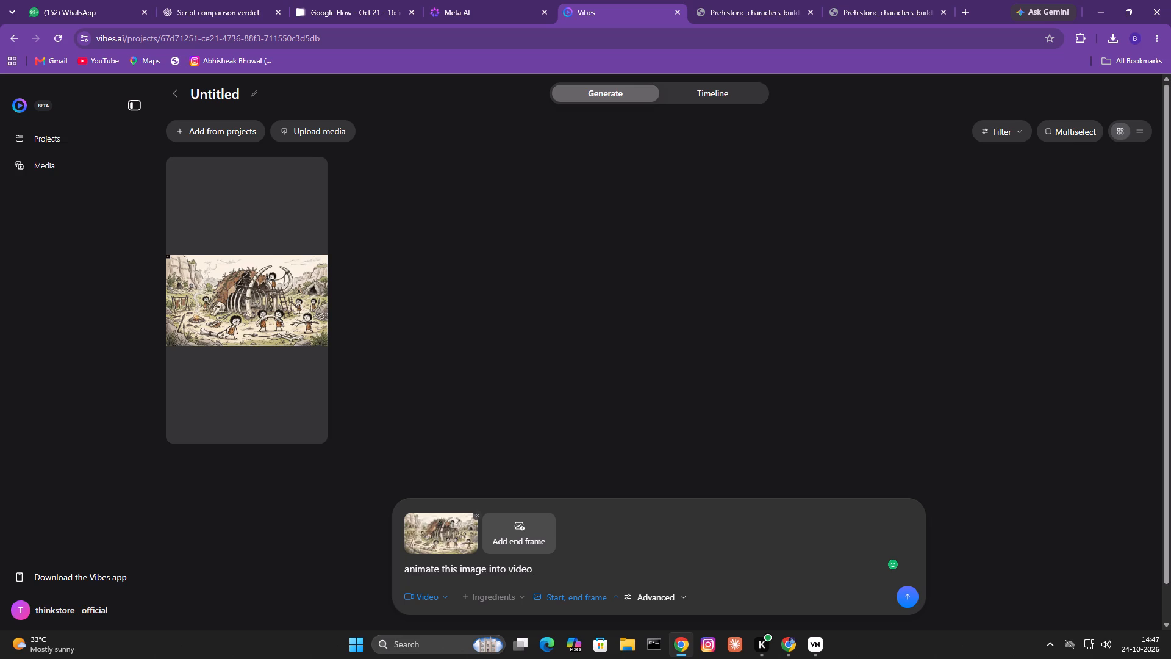
Set the video resolution to 720p and generate the video from the prompt and start frame.
click(676, 591)
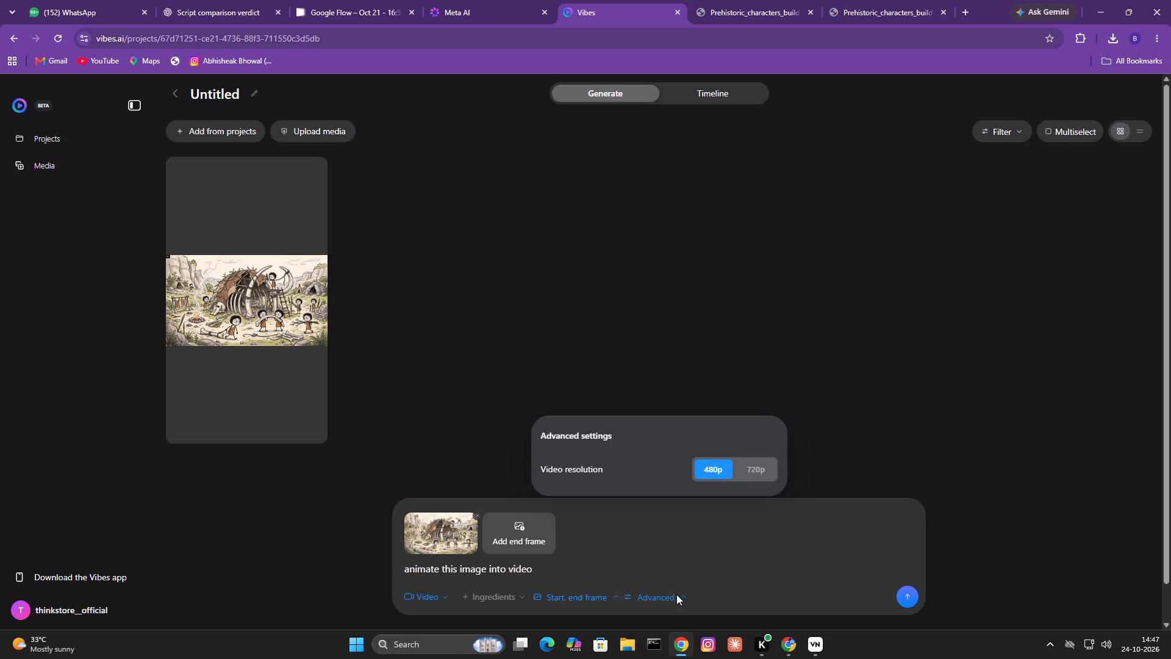
click(756, 466)
click(724, 571)
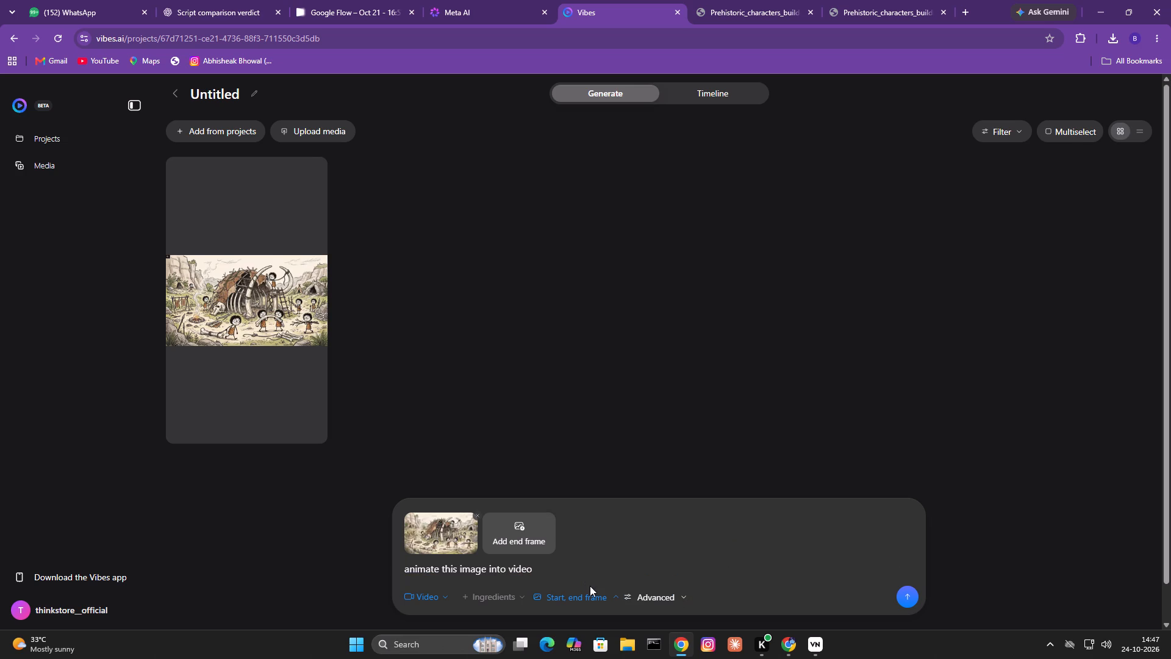
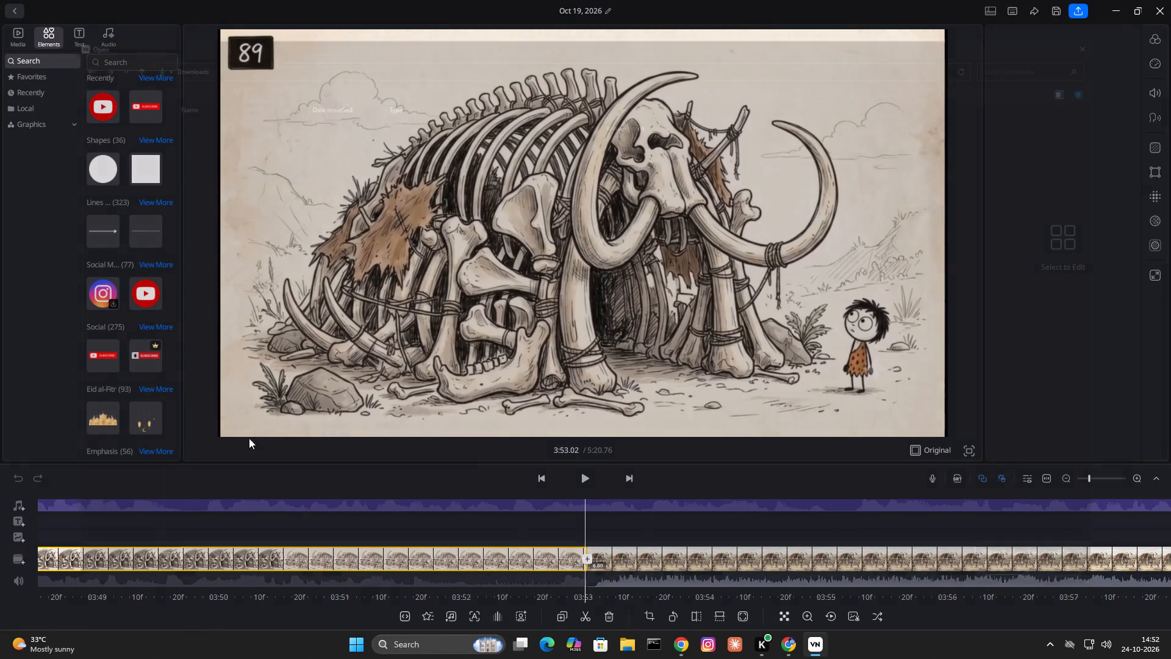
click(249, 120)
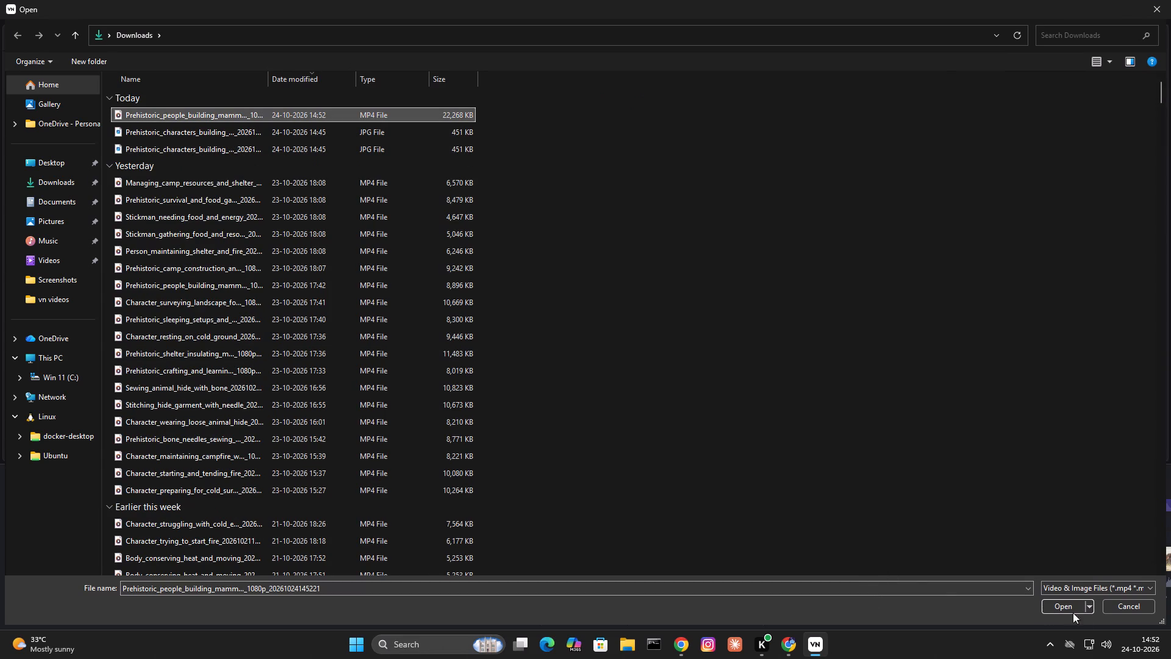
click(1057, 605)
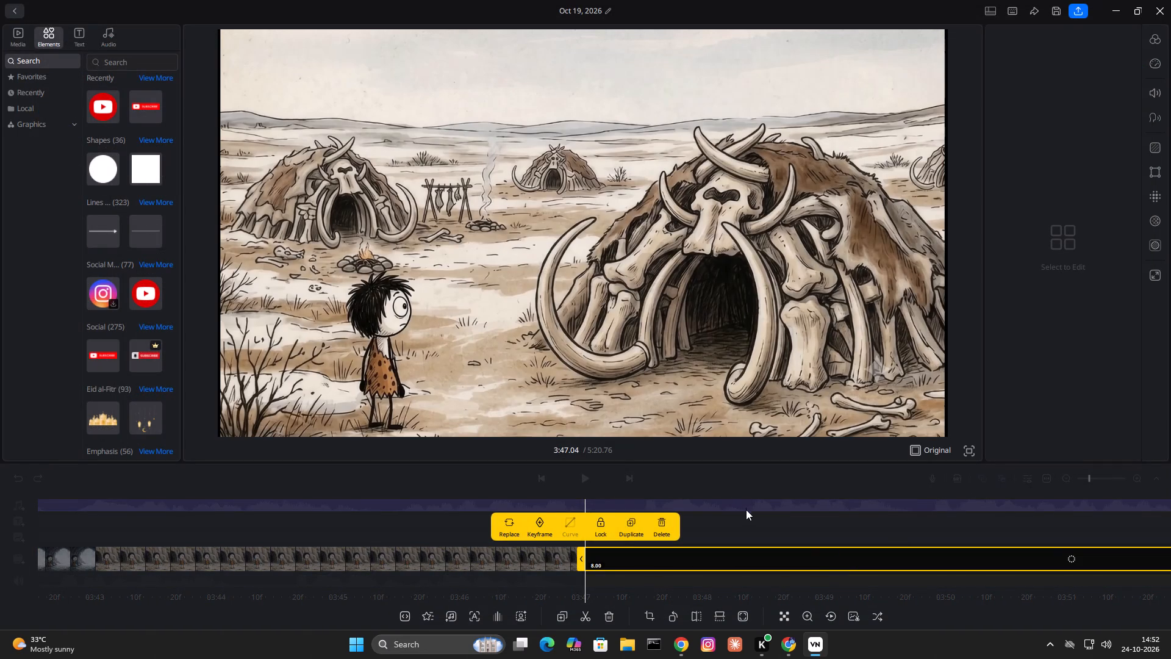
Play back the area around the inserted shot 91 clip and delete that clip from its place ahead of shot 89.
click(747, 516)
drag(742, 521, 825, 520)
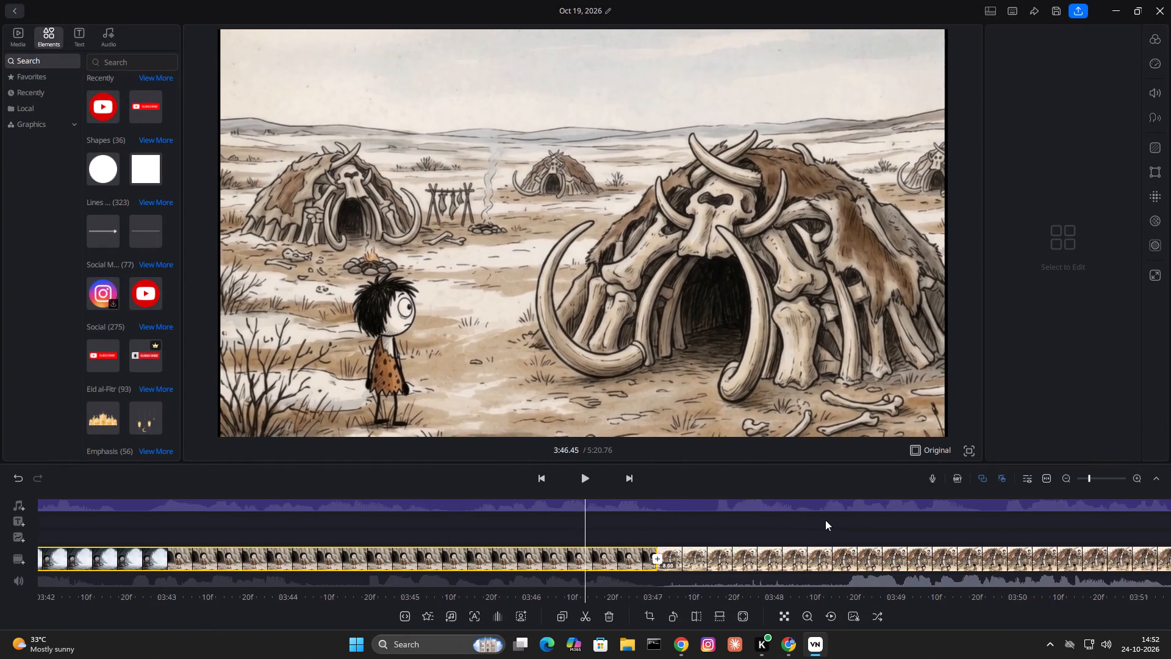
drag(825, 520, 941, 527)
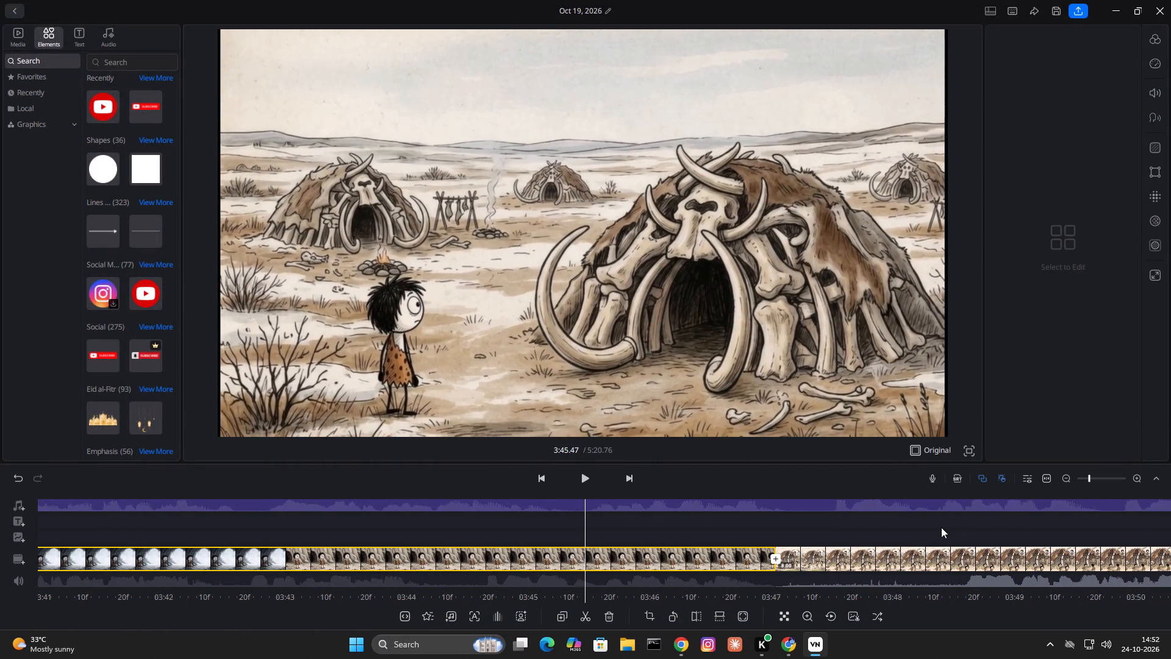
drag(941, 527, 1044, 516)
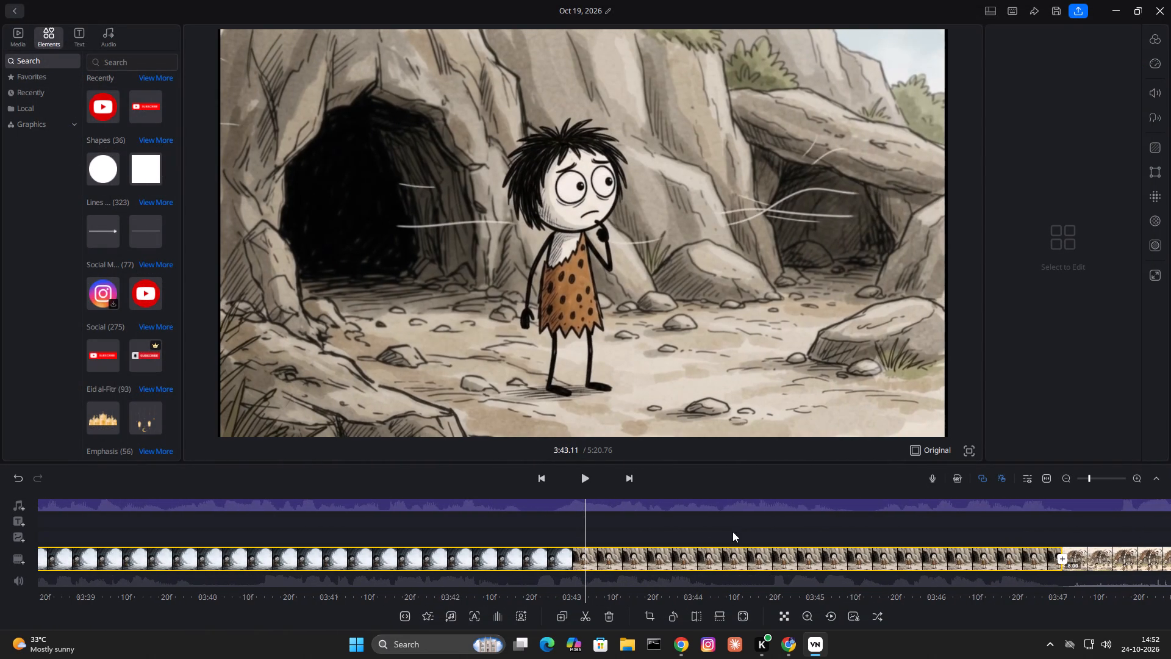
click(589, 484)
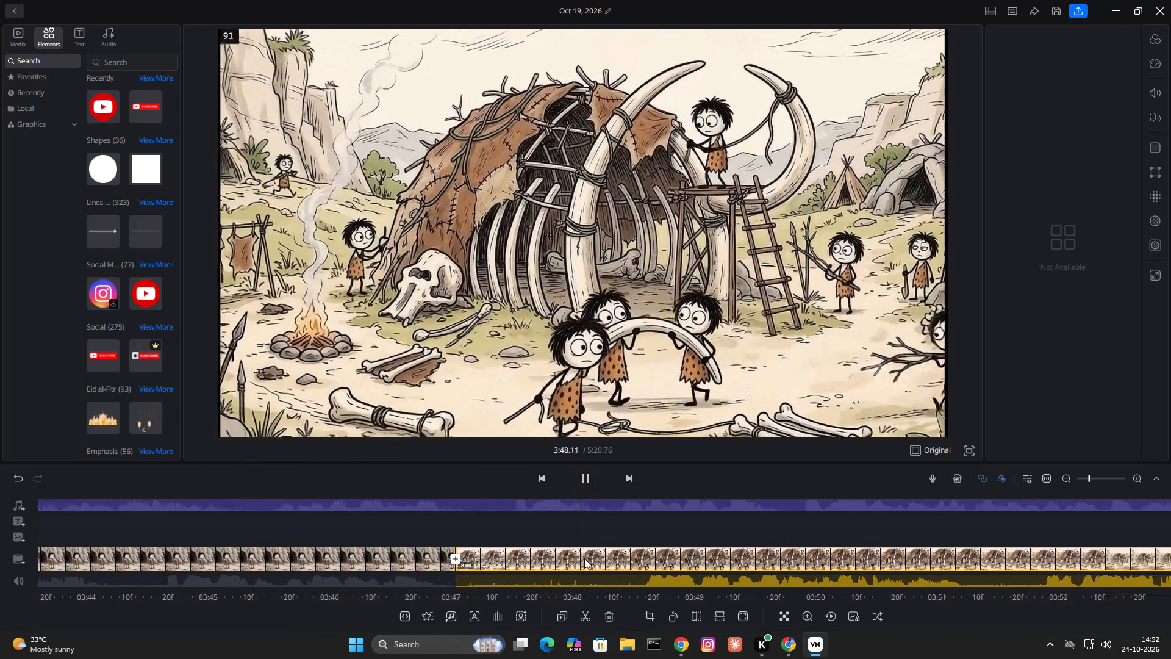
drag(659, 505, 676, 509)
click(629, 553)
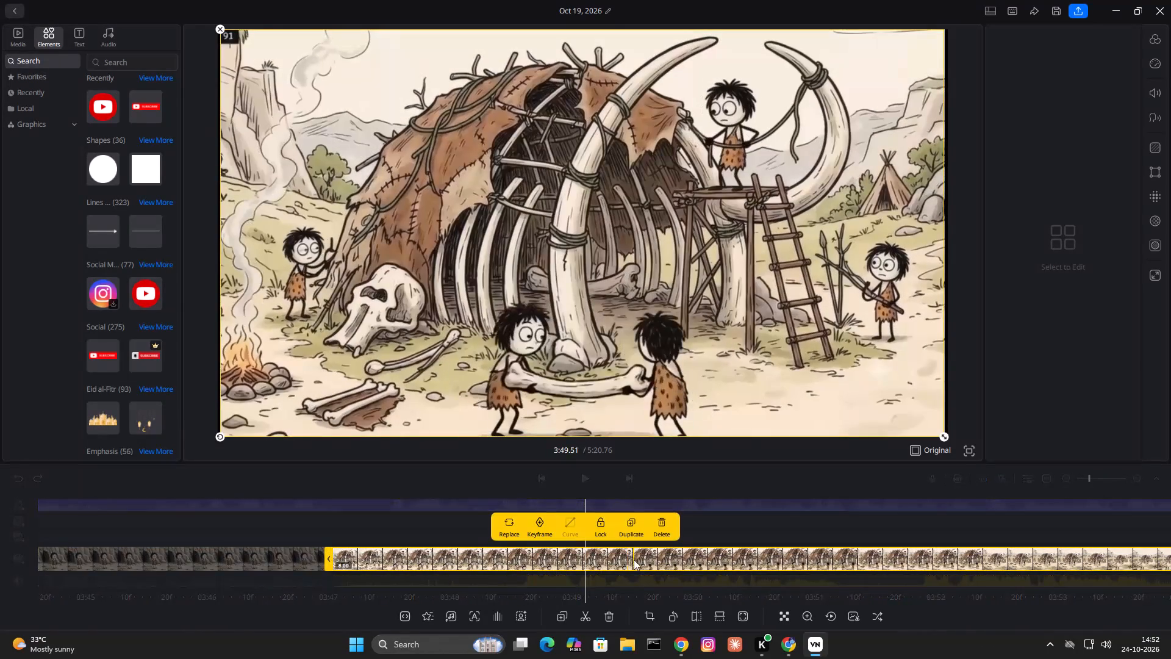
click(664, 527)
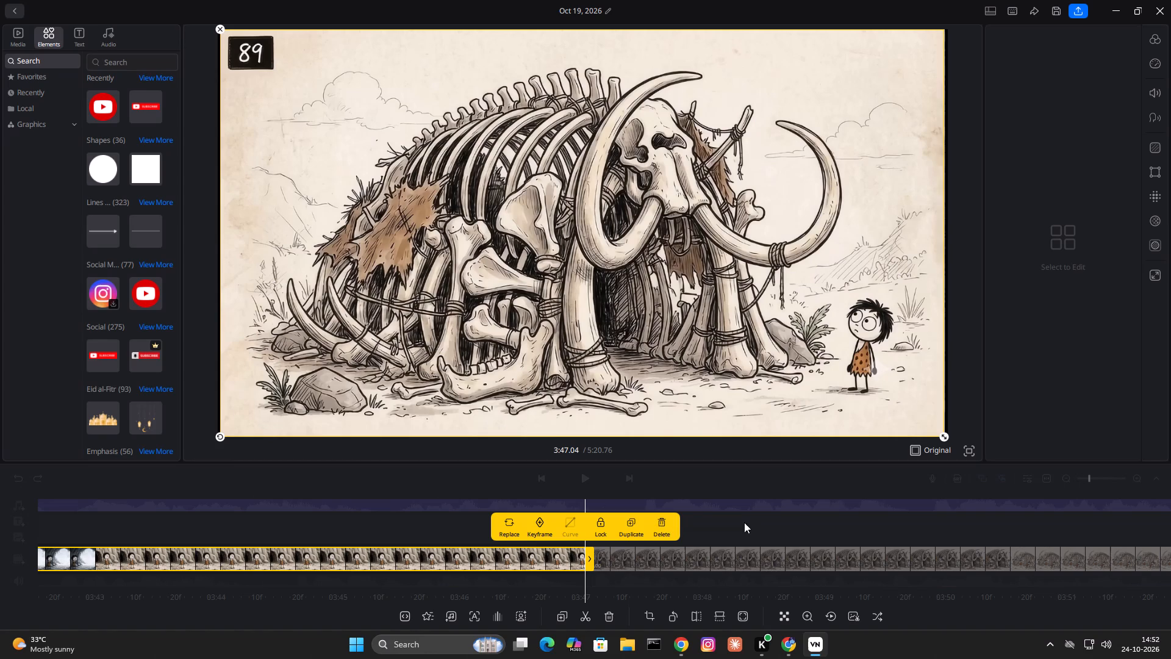
Insert the downloaded 1080p mammoth-building video right after the shot 90 clip, at about 3:53.
click(745, 522)
drag(781, 527, 765, 526)
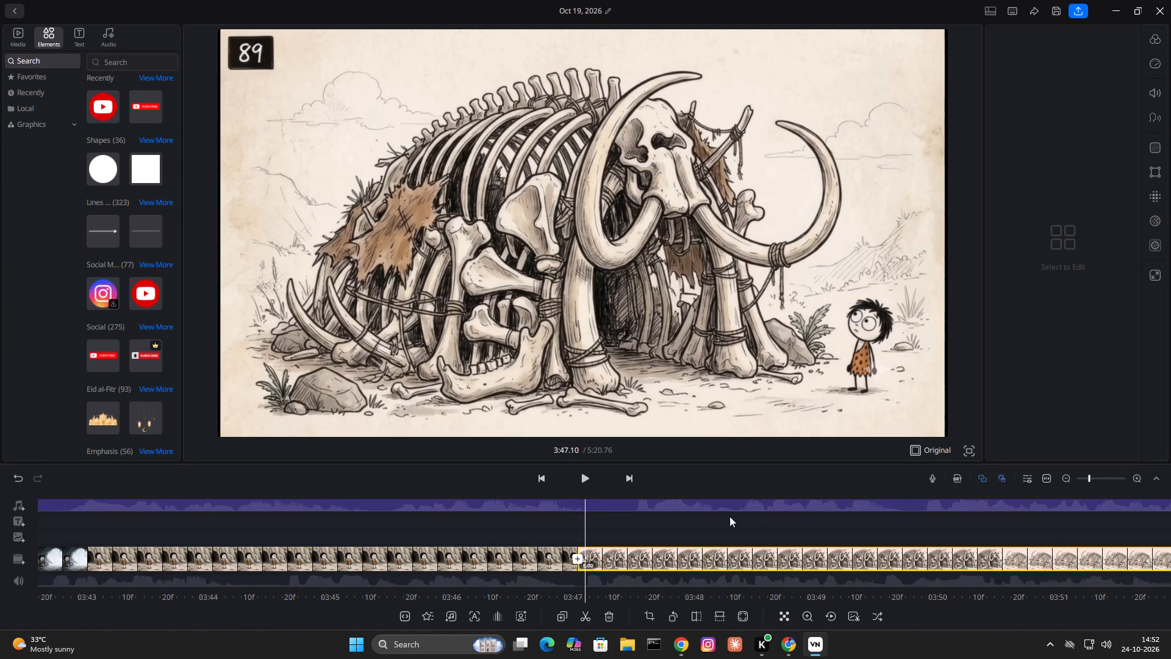
click(576, 485)
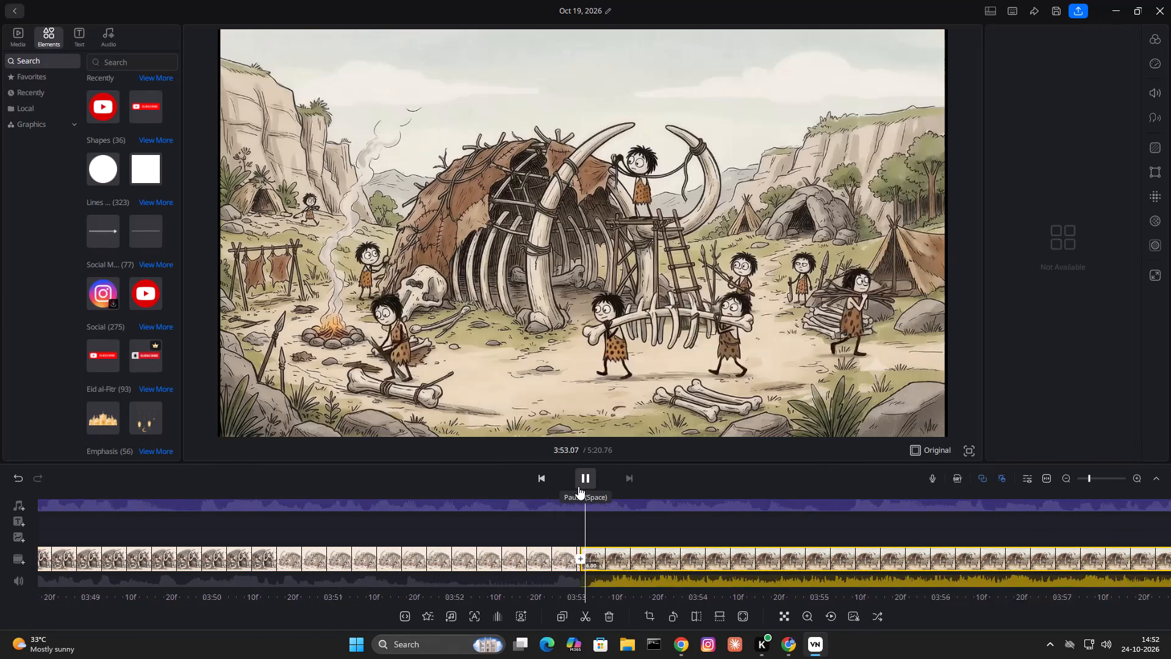
drag(573, 517, 636, 517)
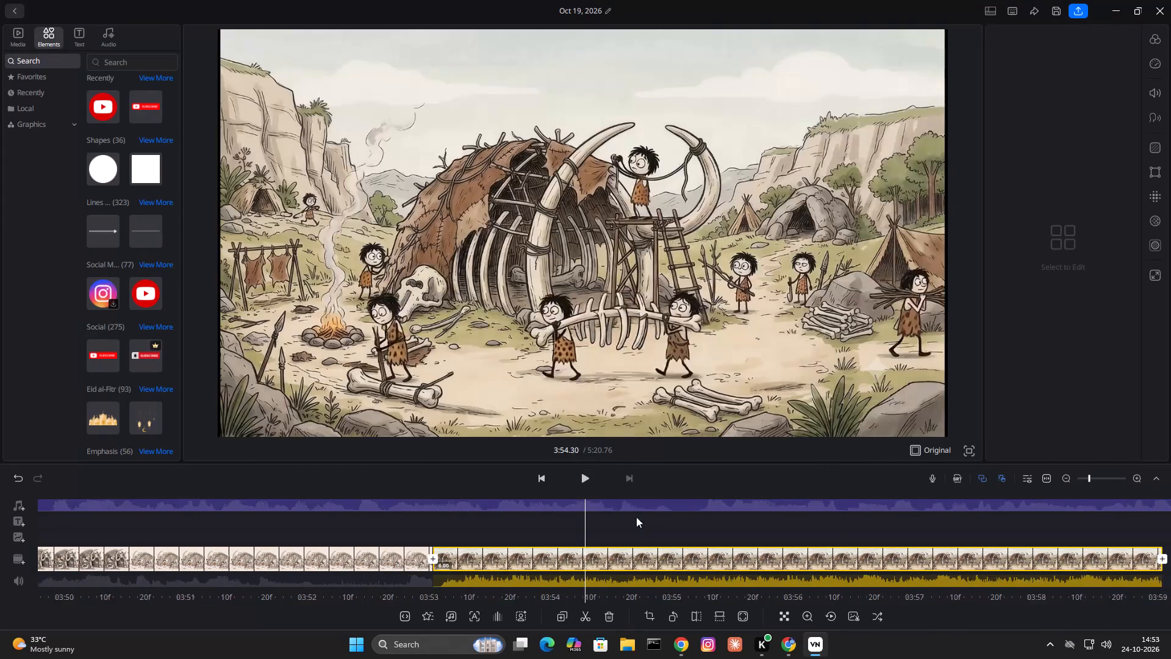
drag(636, 517, 782, 549)
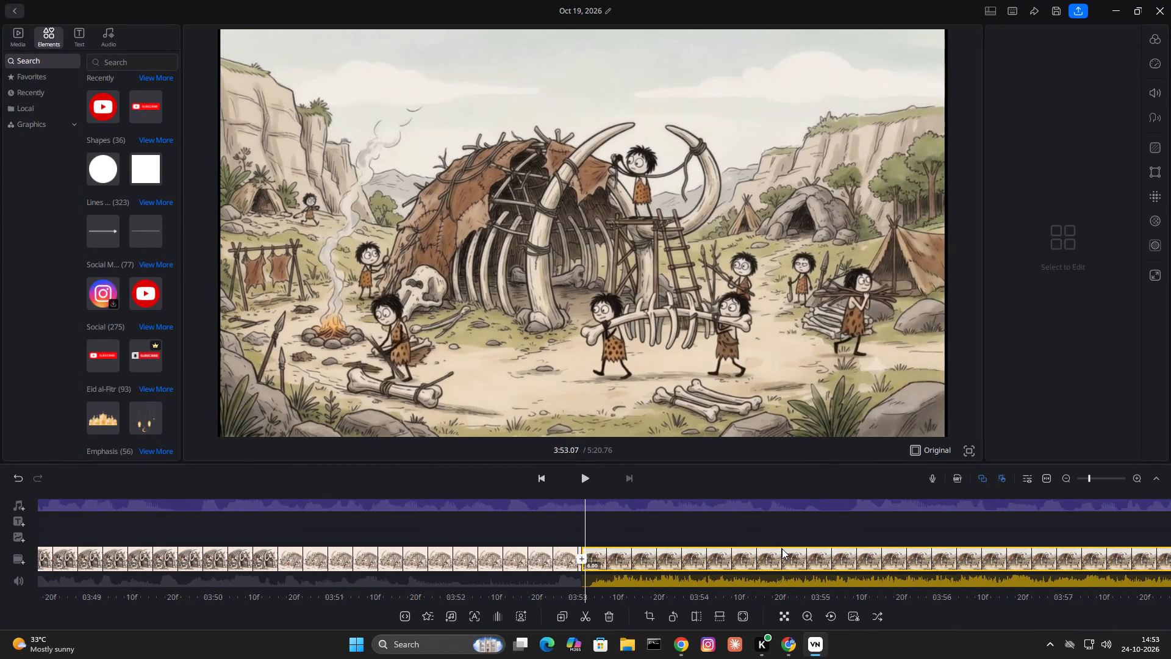
drag(782, 549, 782, 549)
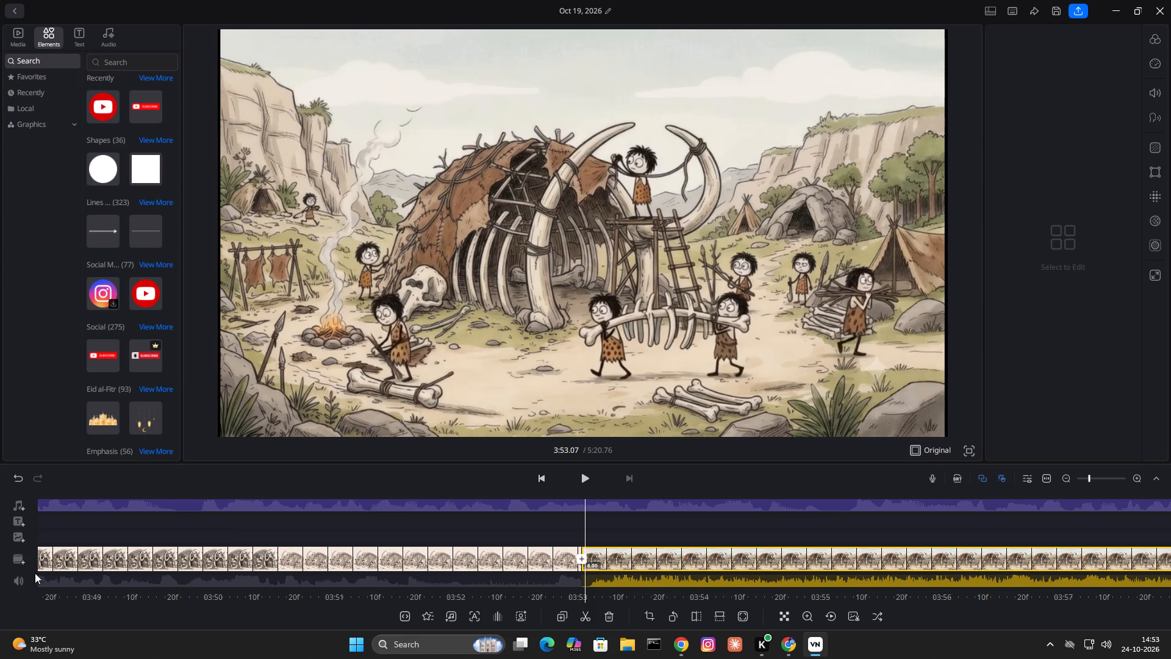
click(18, 562)
click(245, 109)
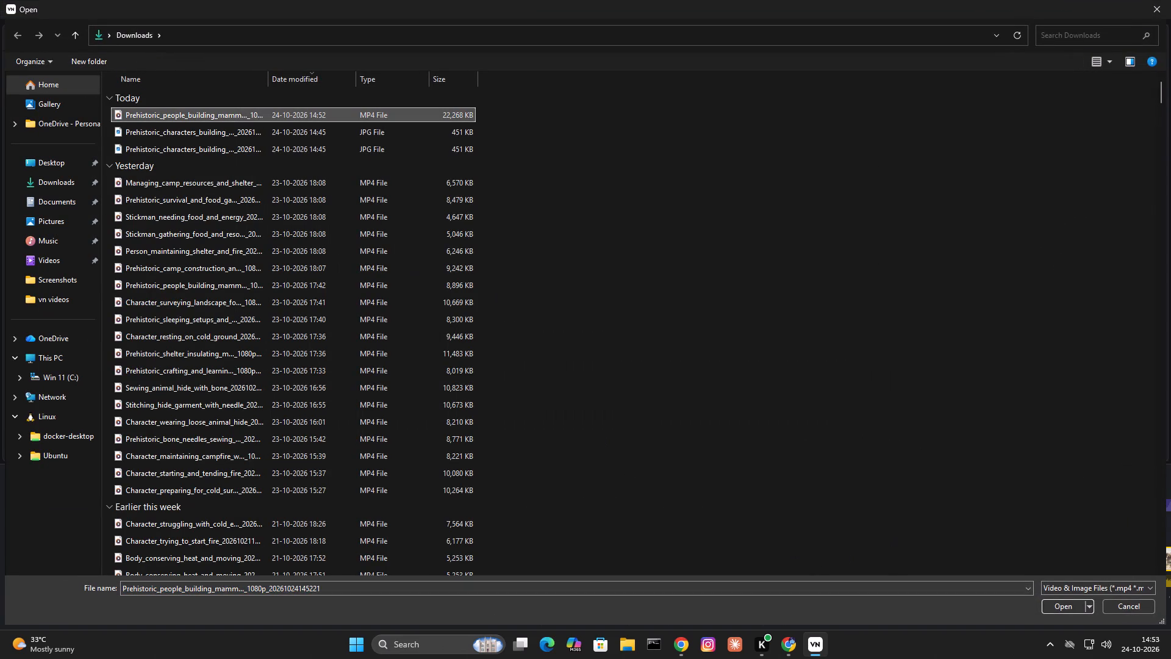
click(1051, 607)
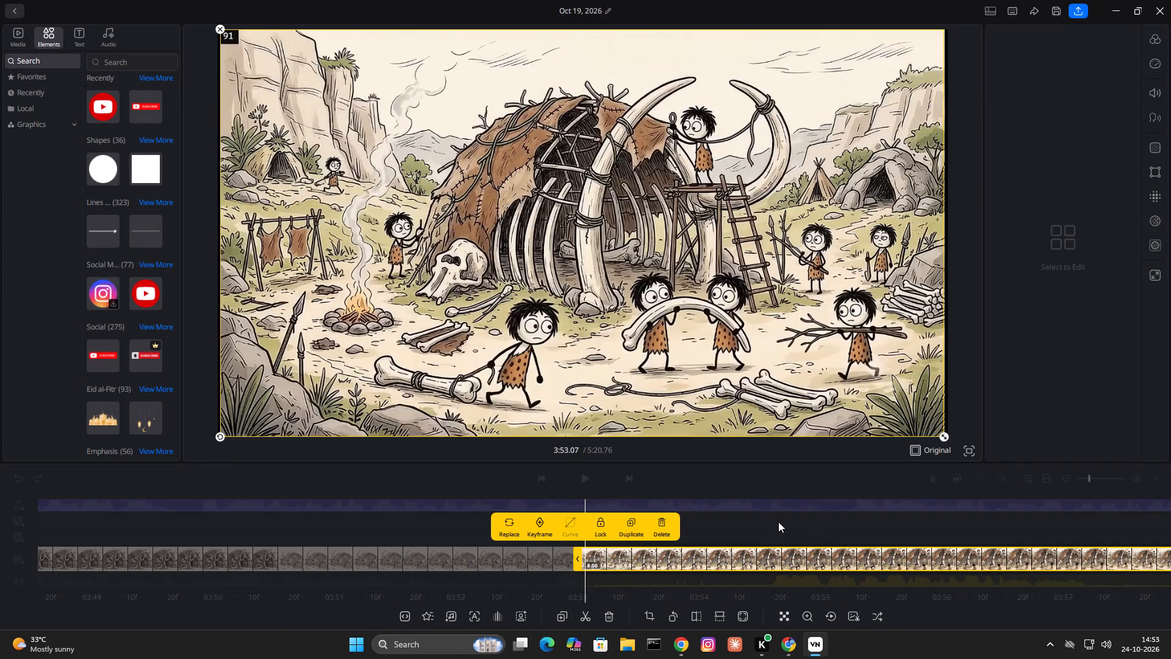
click(778, 522)
Play the transition from shot 90 into the inserted shot 91 clip, and mute the shot 91 clip's audio.
drag(776, 524, 923, 520)
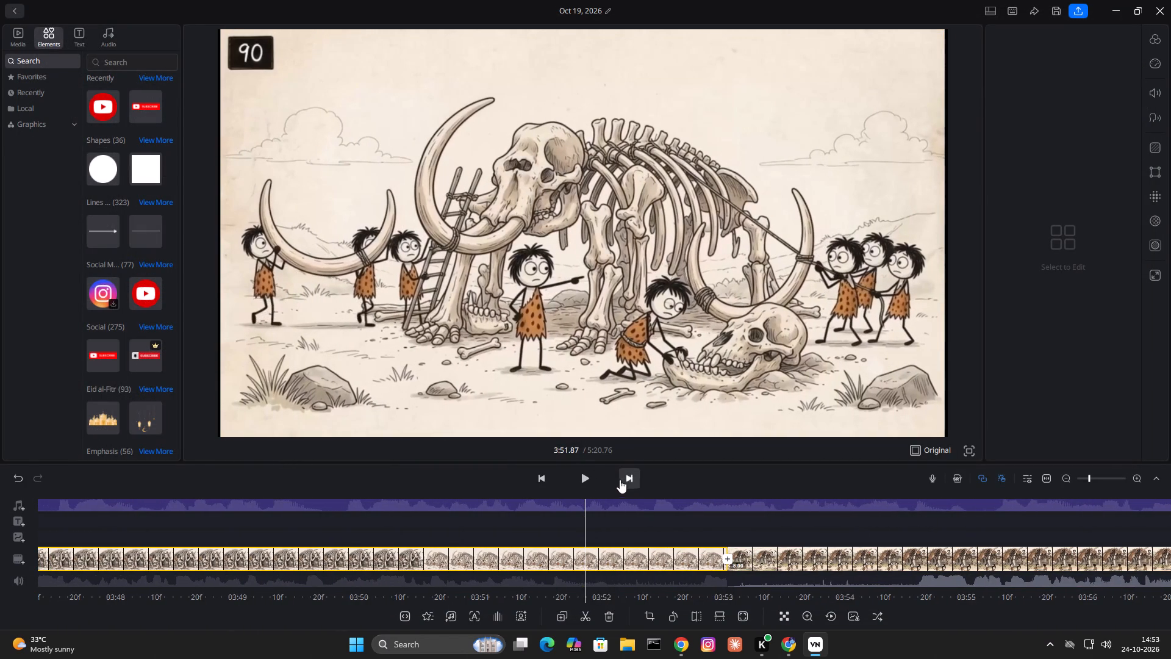
click(582, 474)
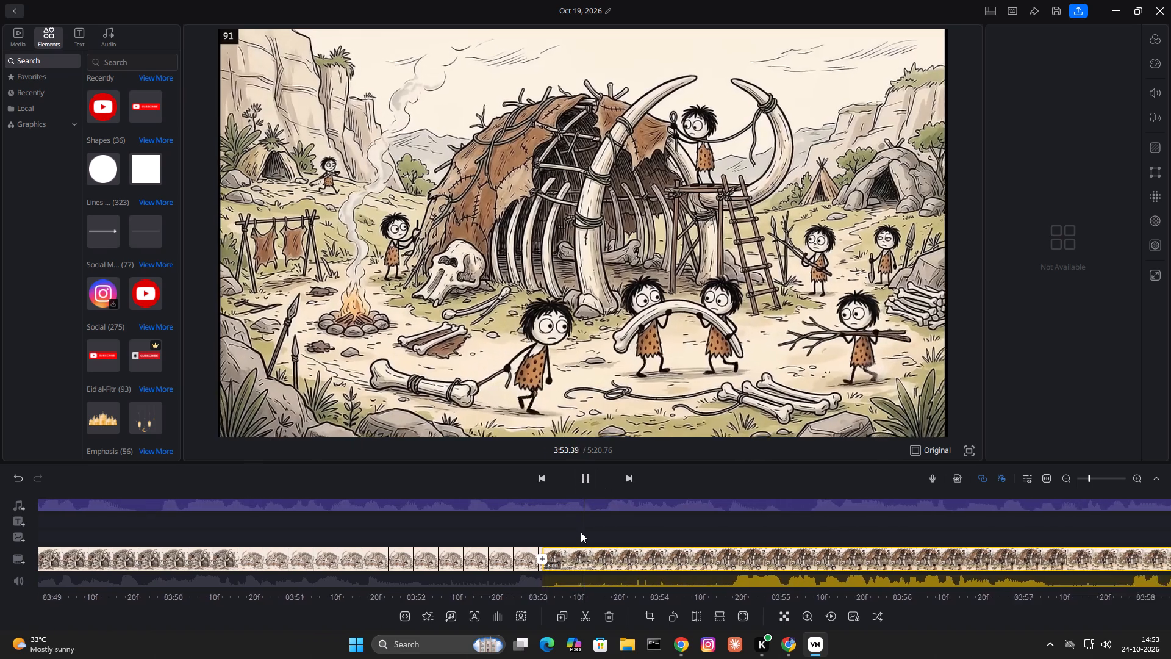
drag(581, 532, 595, 535)
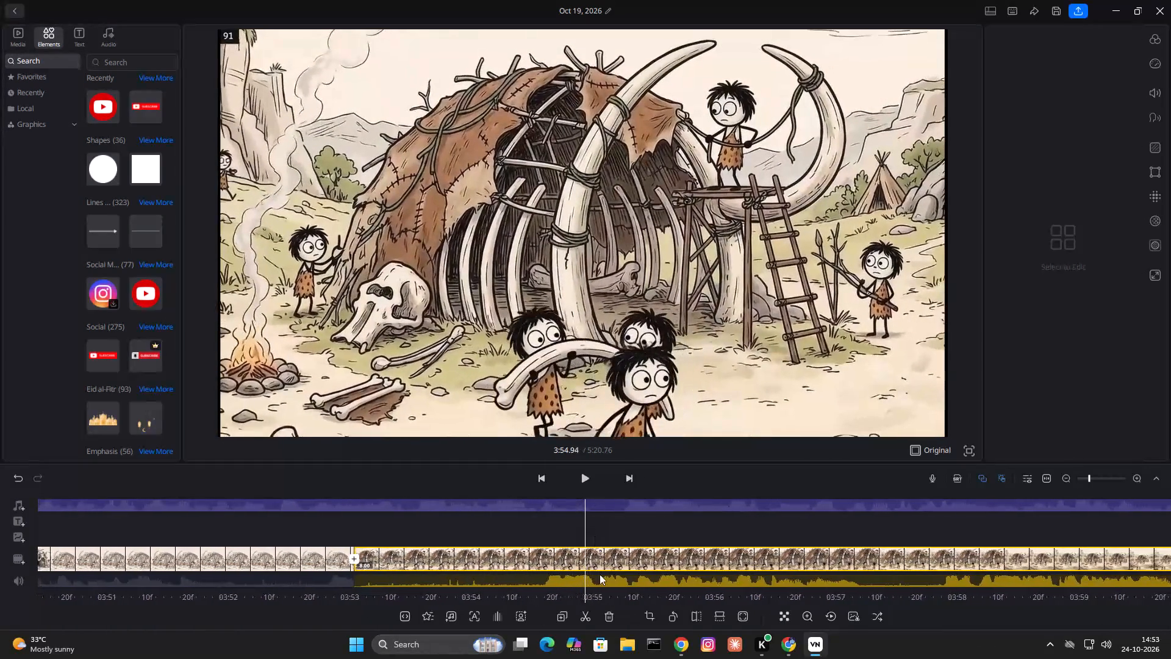
click(600, 574)
click(643, 567)
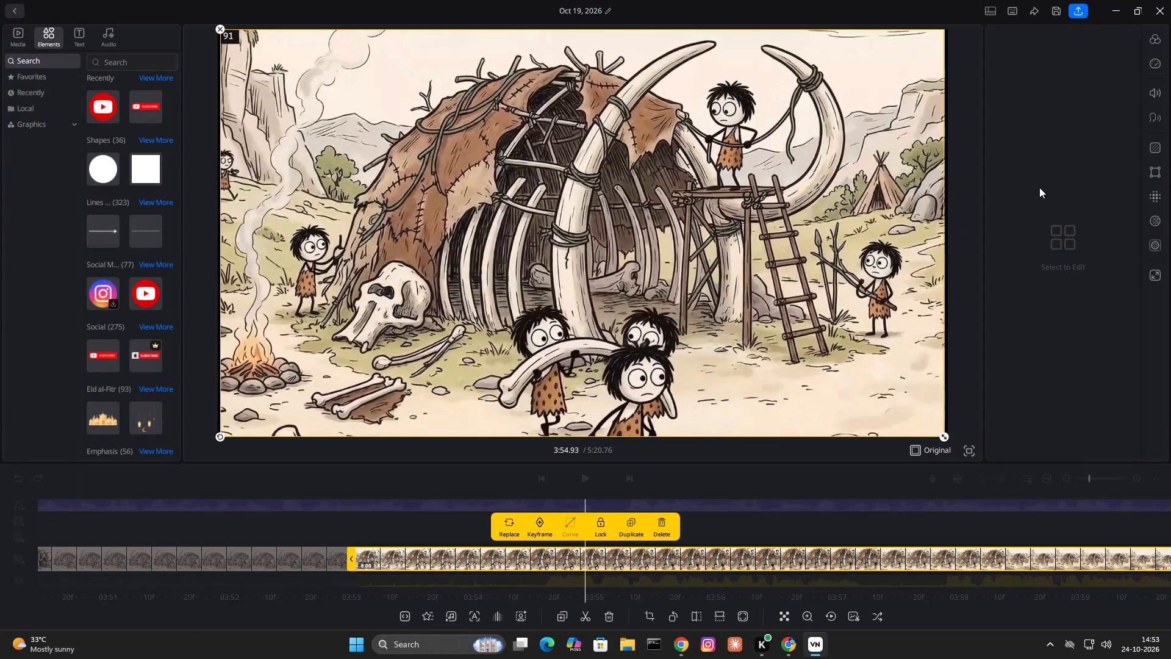
click(1153, 87)
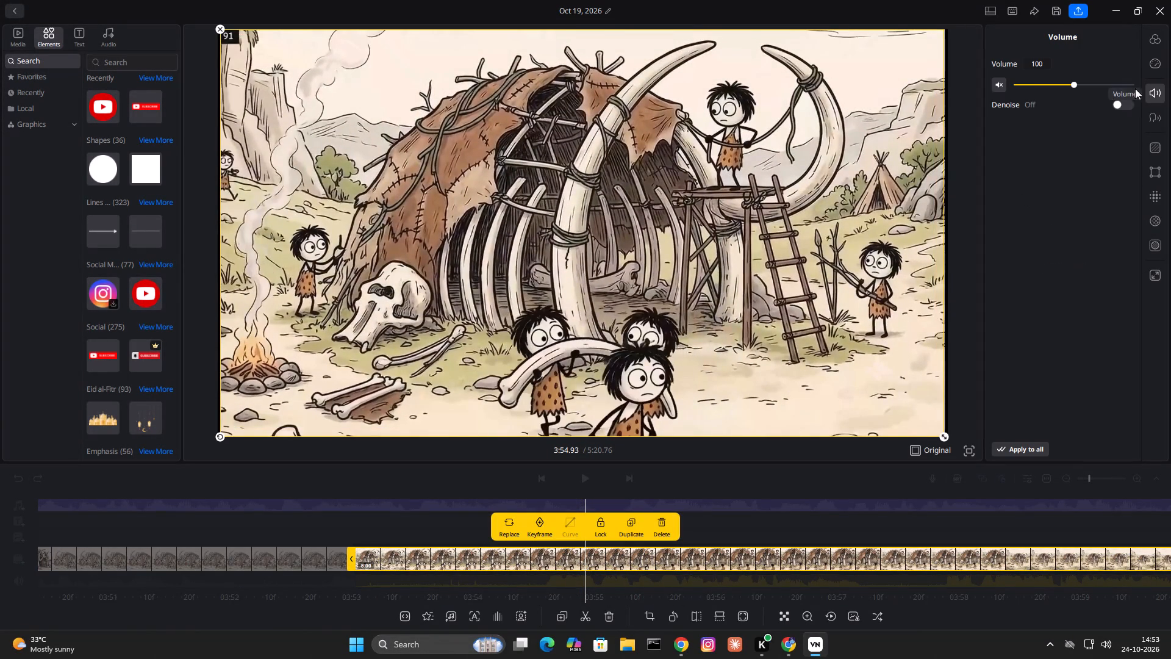
click(1003, 80)
click(720, 523)
Play the timeline from the shot 91 clip at about 3:54 towards the end of the last clip, near 4:07.
click(587, 484)
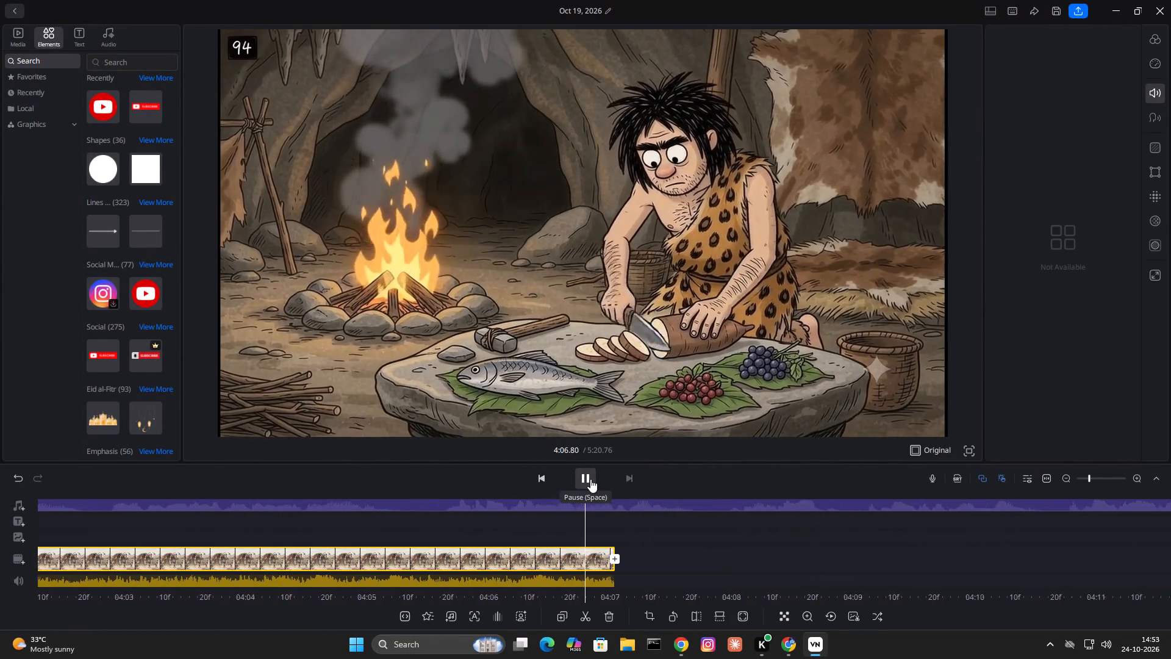
drag(611, 543, 986, 535)
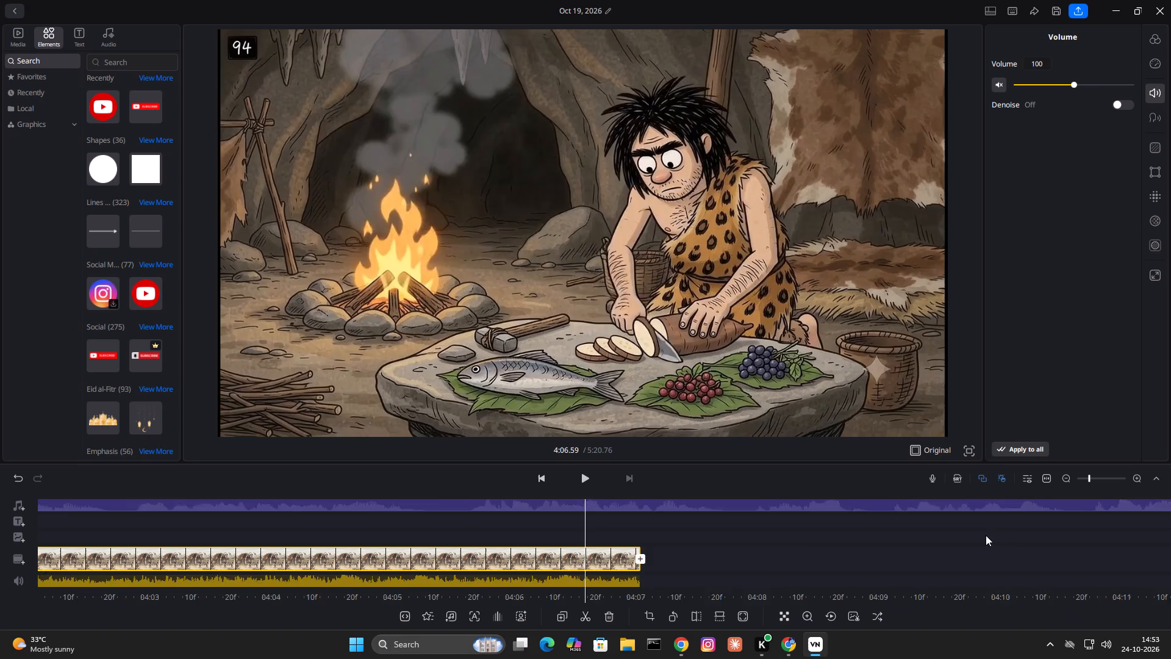
Slow the last clip, starting at about 4:01 and showing shots 92 to 94, to a regular speed of 0.6x.
drag(986, 535, 1022, 527)
drag(695, 522, 854, 516)
click(692, 553)
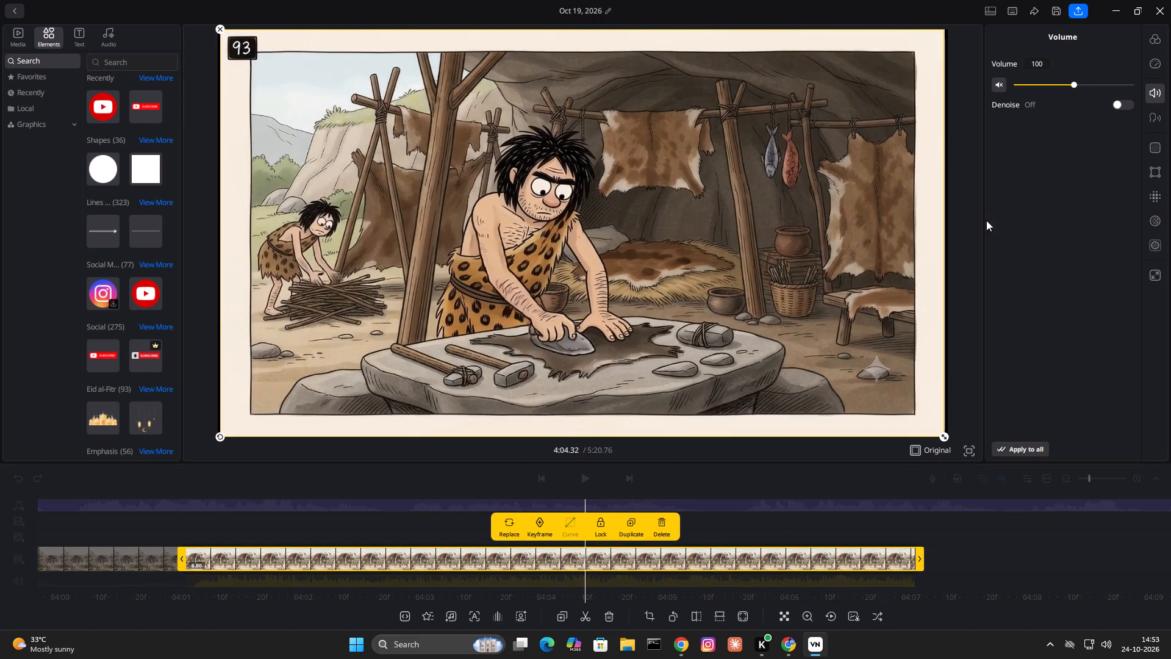
click(1169, 57)
click(1162, 62)
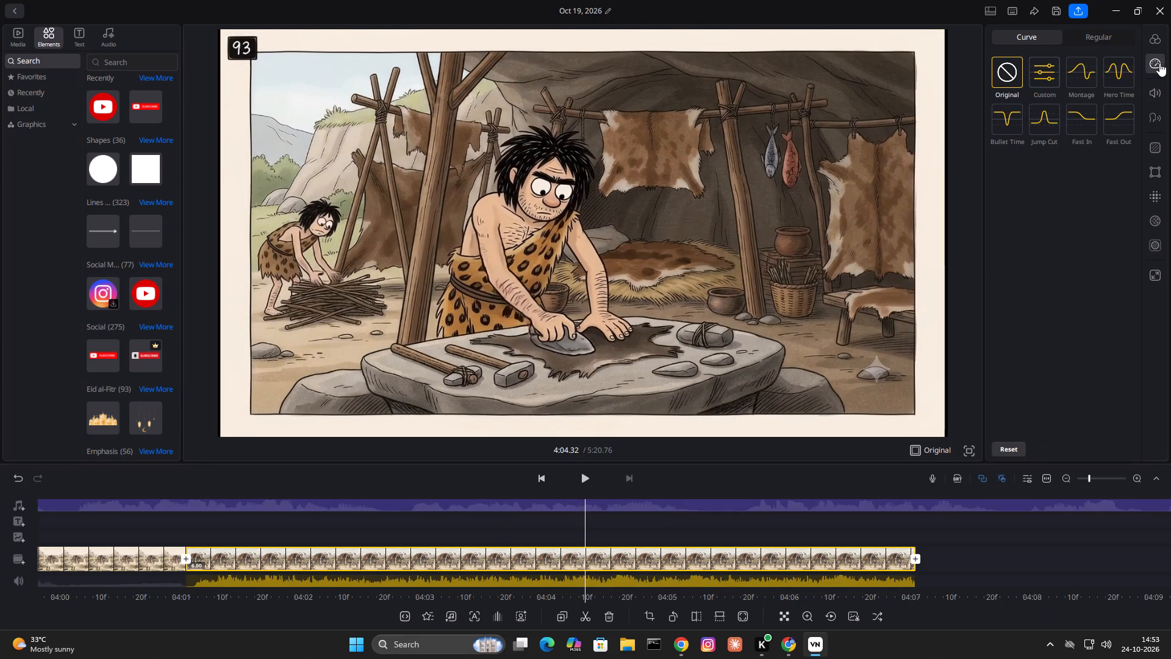
click(640, 574)
click(657, 569)
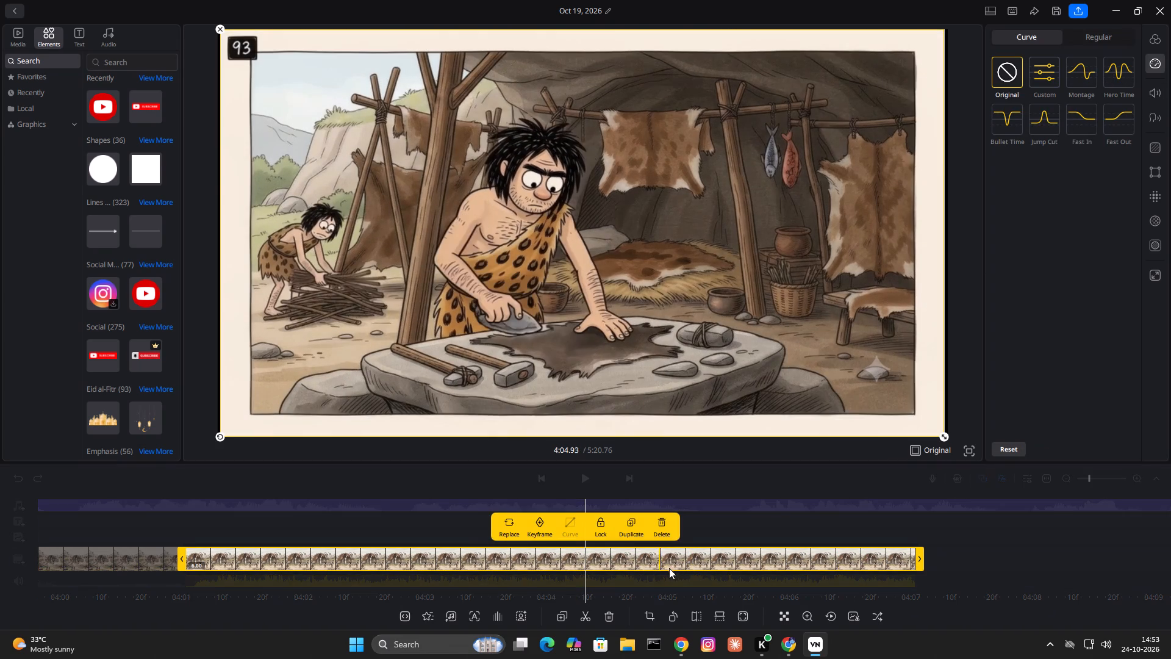
click(1151, 88)
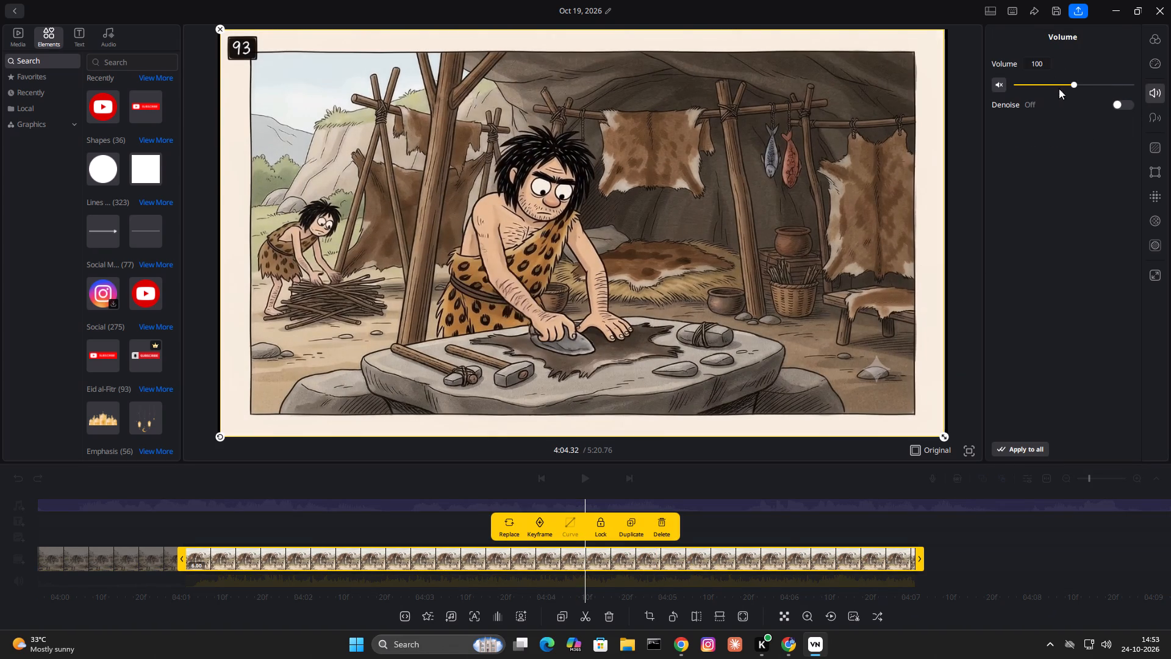
click(1158, 62)
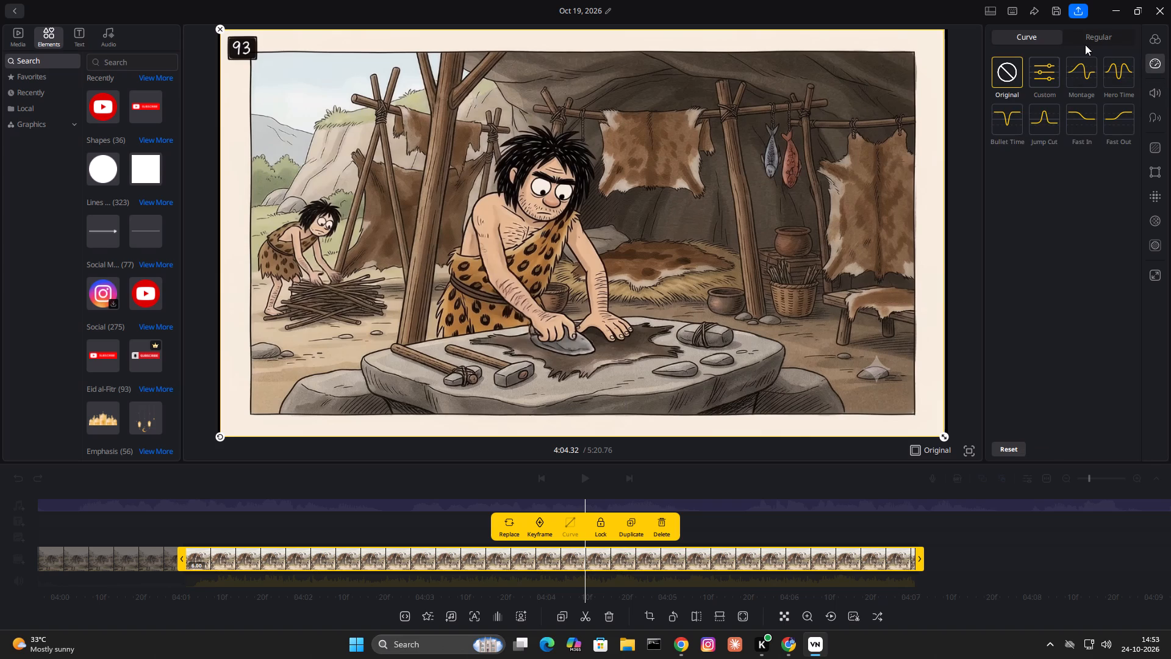
click(1085, 45)
click(1090, 41)
drag(1009, 98, 1008, 98)
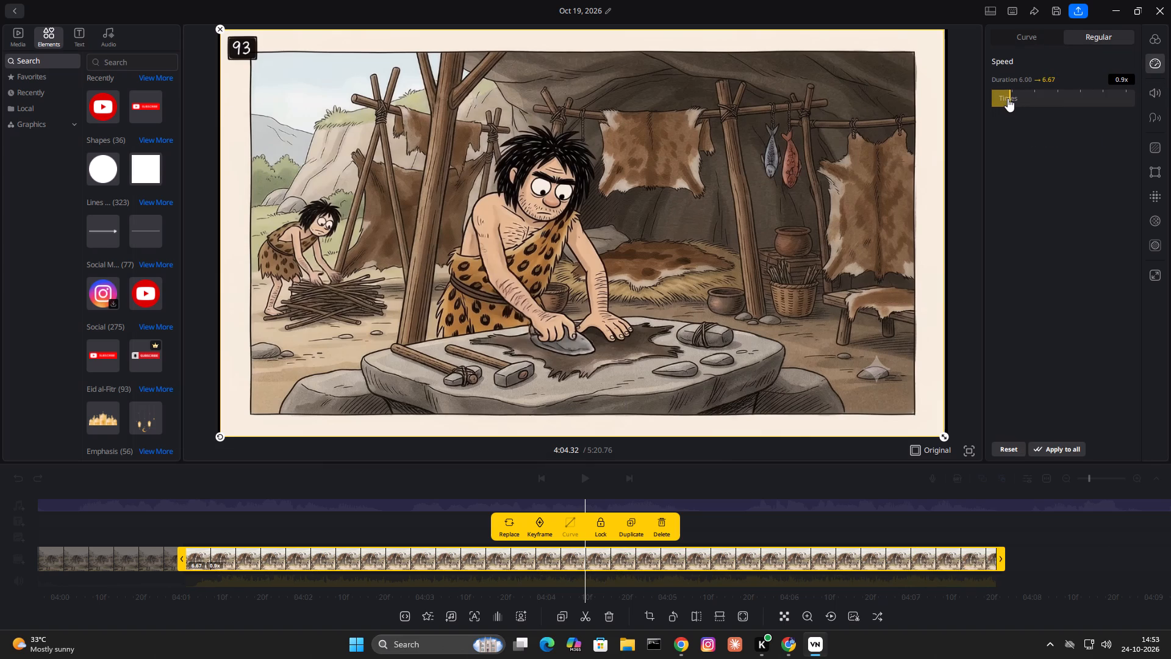
drag(1008, 98, 999, 99)
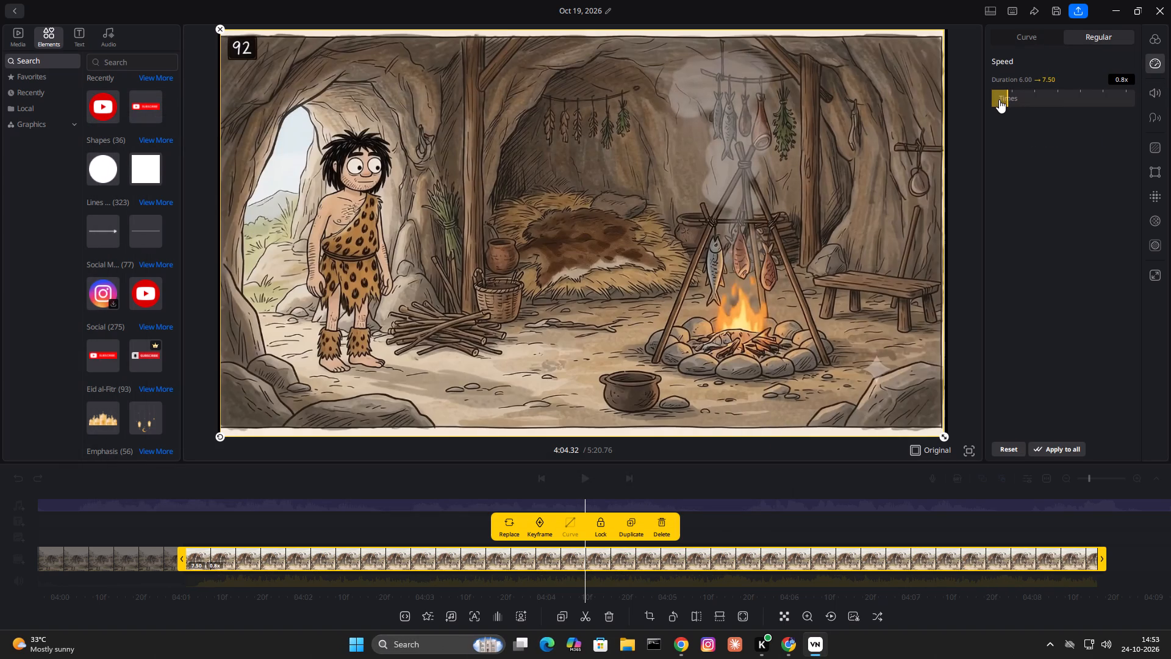
drag(999, 99, 994, 103)
click(1000, 105)
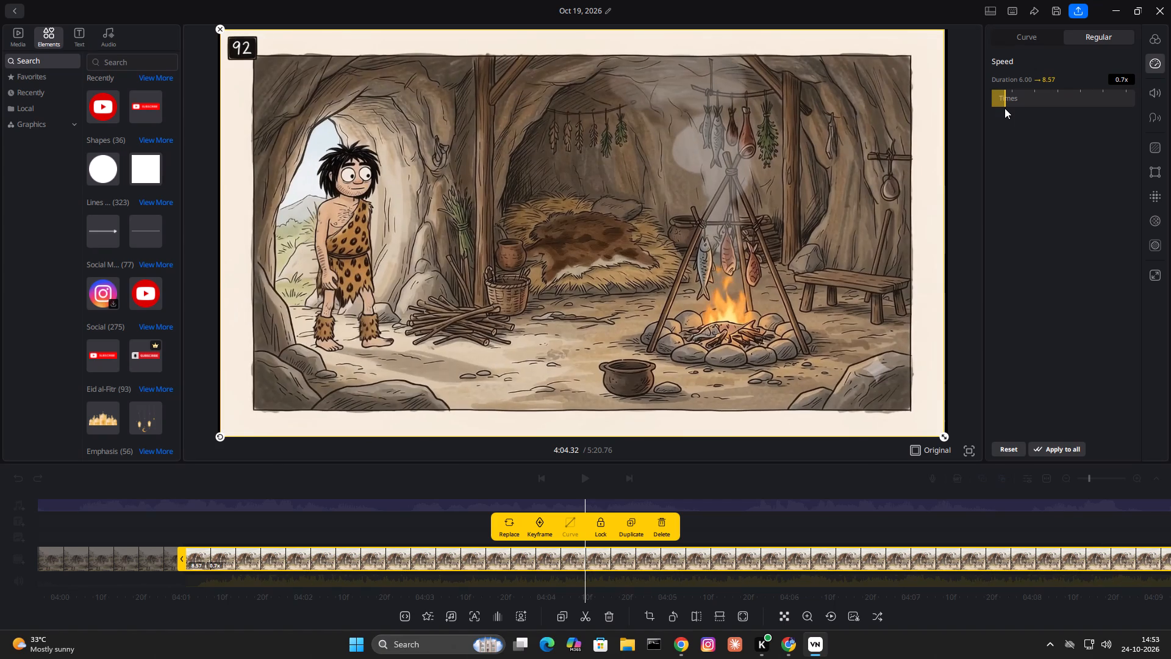
click(715, 536)
Play back the slowed last clip through shots 92 to 94, rechecking its ending at about 4:11 against the narration.
drag(712, 531, 896, 516)
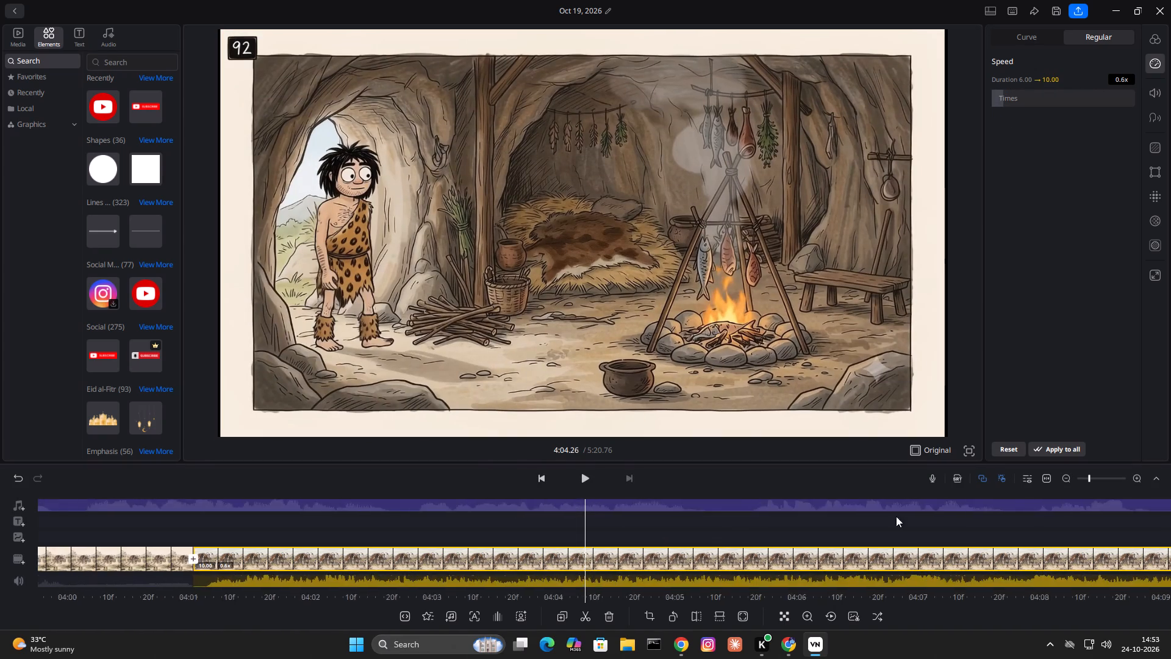
drag(896, 516, 983, 512)
click(653, 527)
click(588, 481)
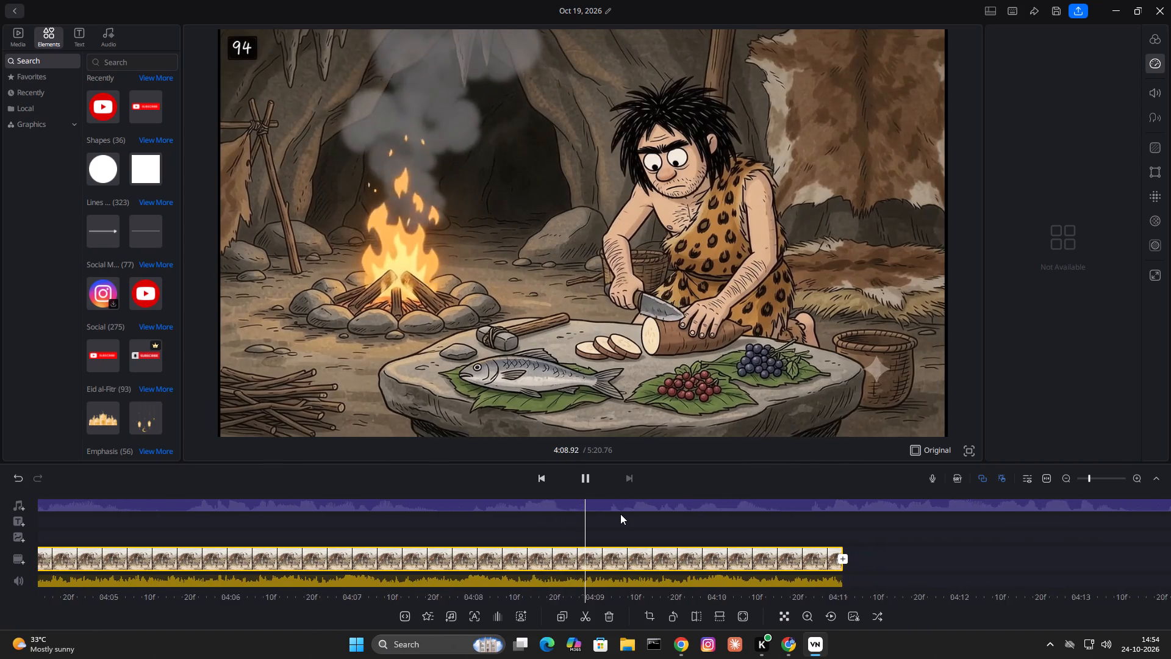
drag(623, 539, 643, 536)
click(582, 487)
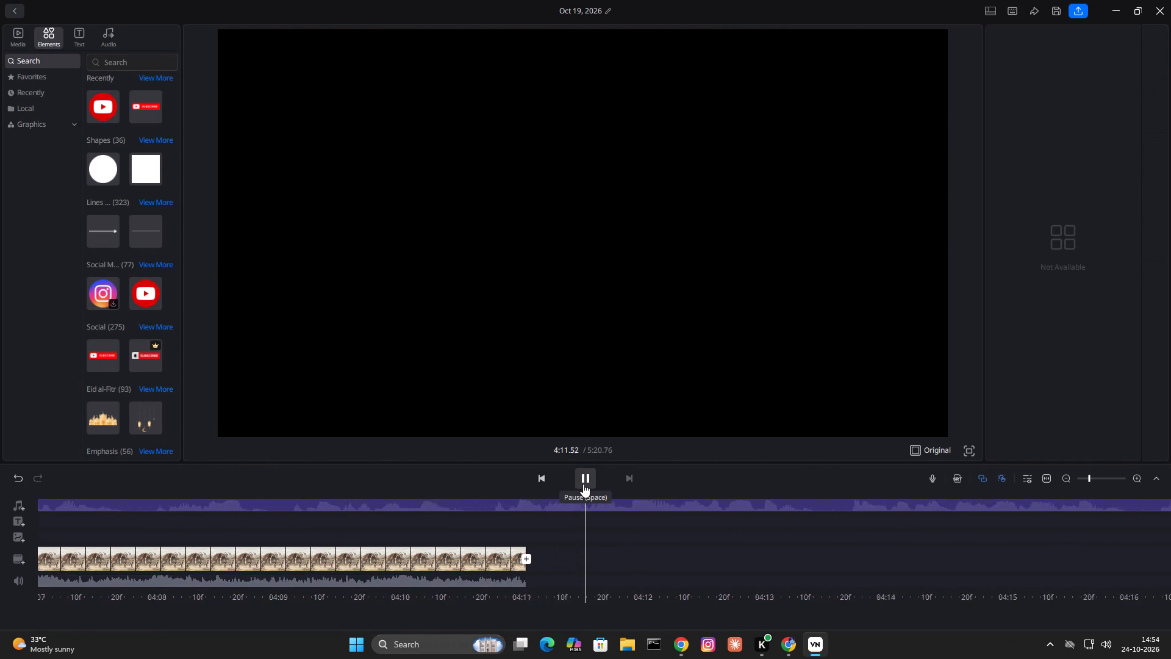
drag(600, 520, 1102, 506)
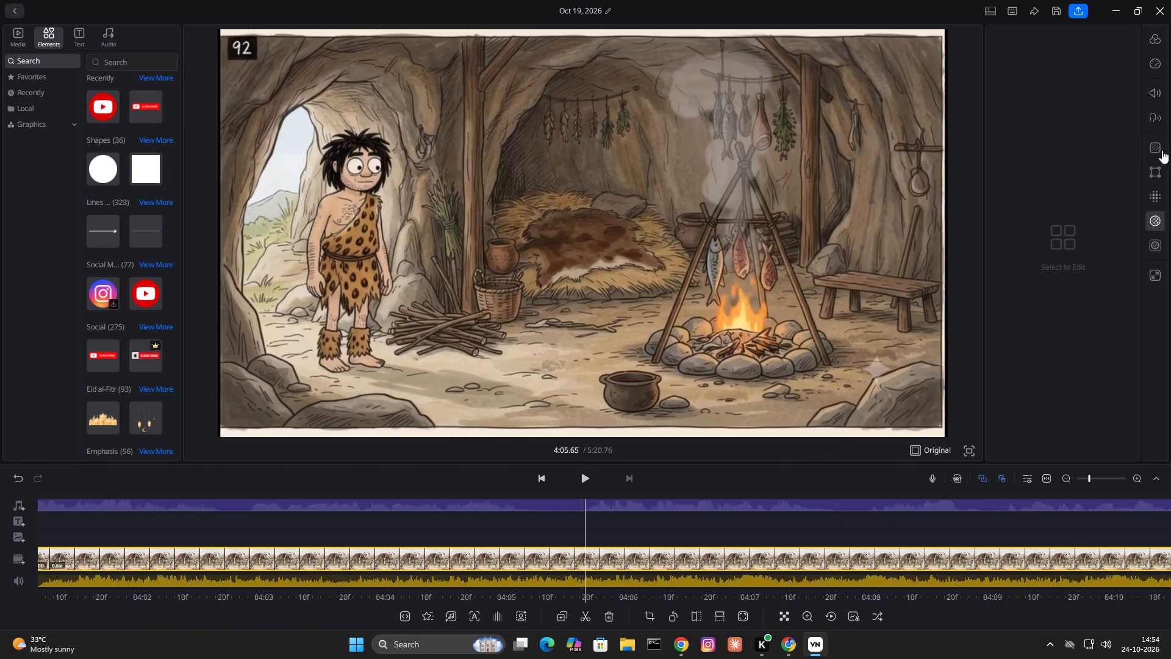
drag(803, 521, 504, 508)
click(579, 477)
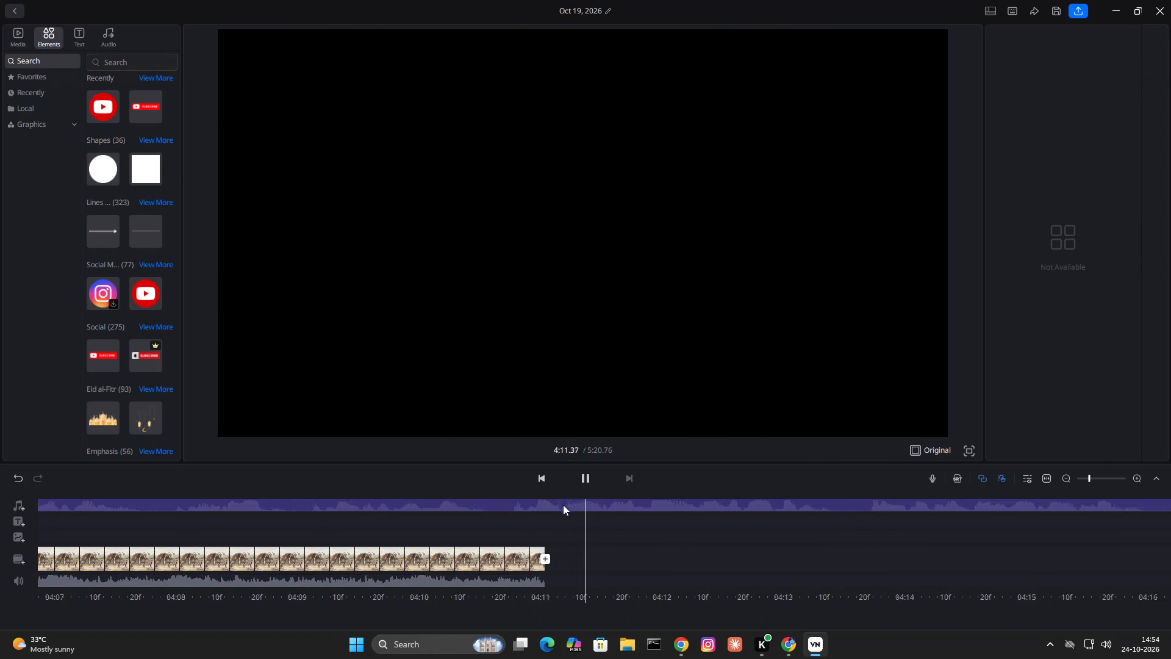
drag(565, 506, 680, 527)
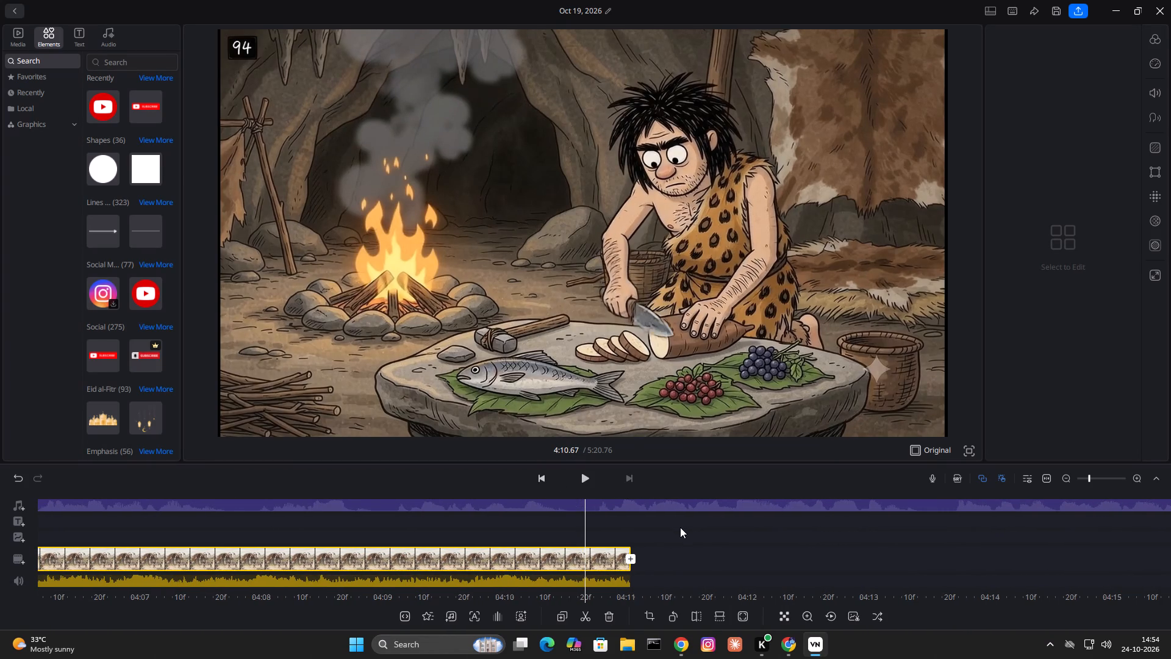
drag(680, 527, 729, 532)
click(575, 478)
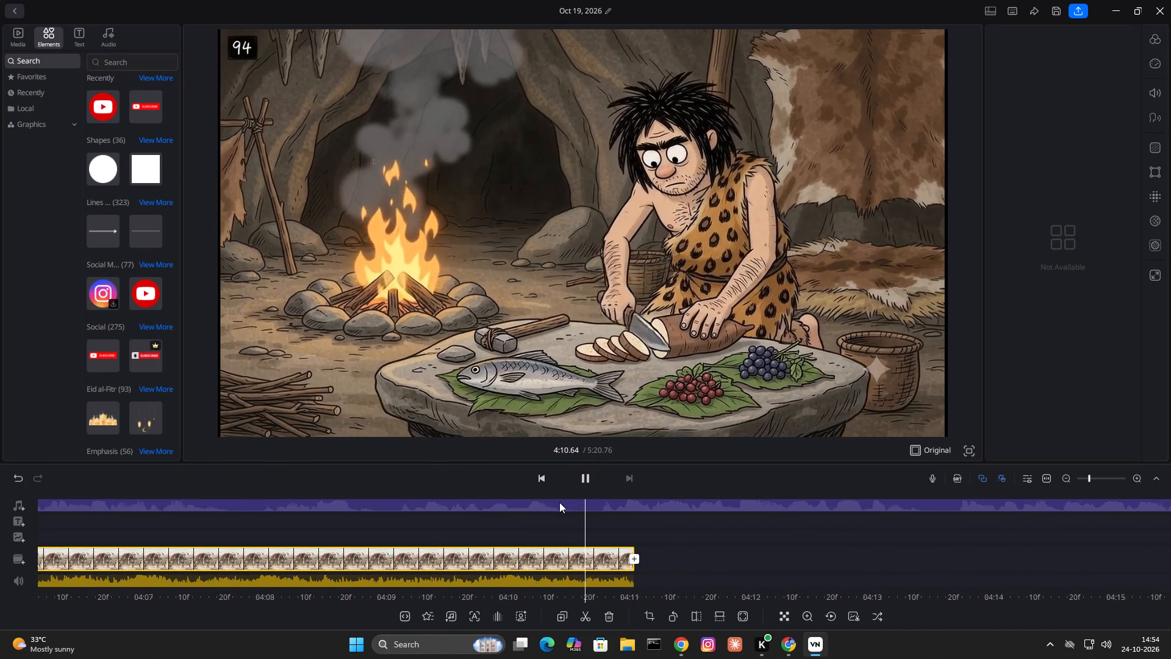
drag(558, 516, 751, 519)
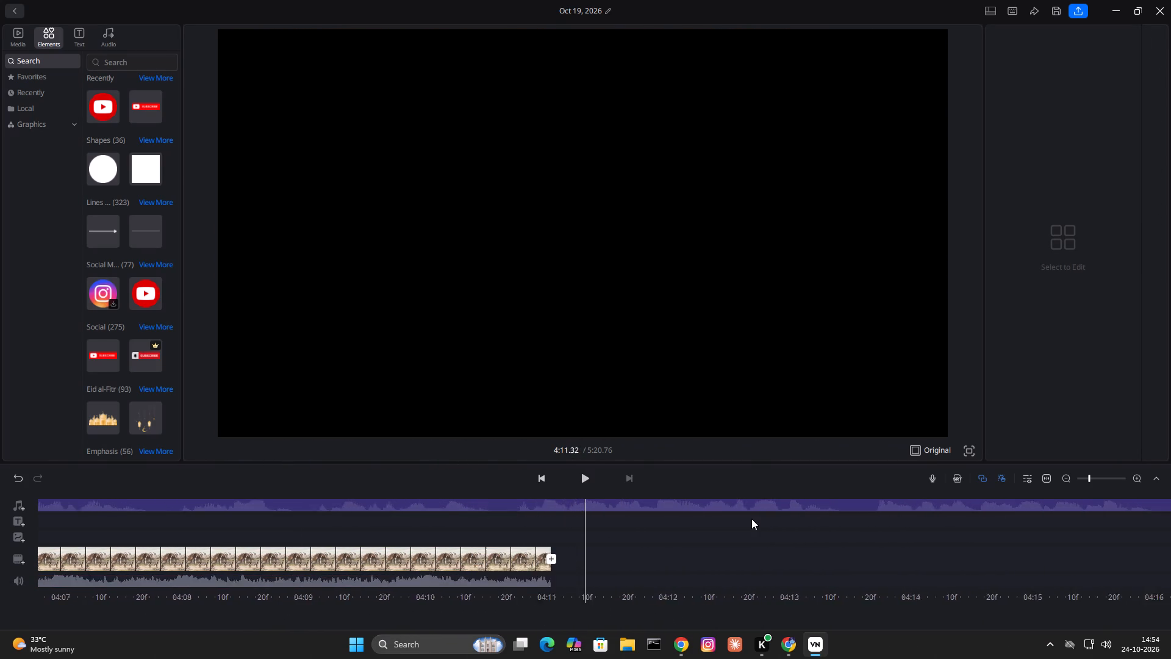
drag(751, 519, 697, 525)
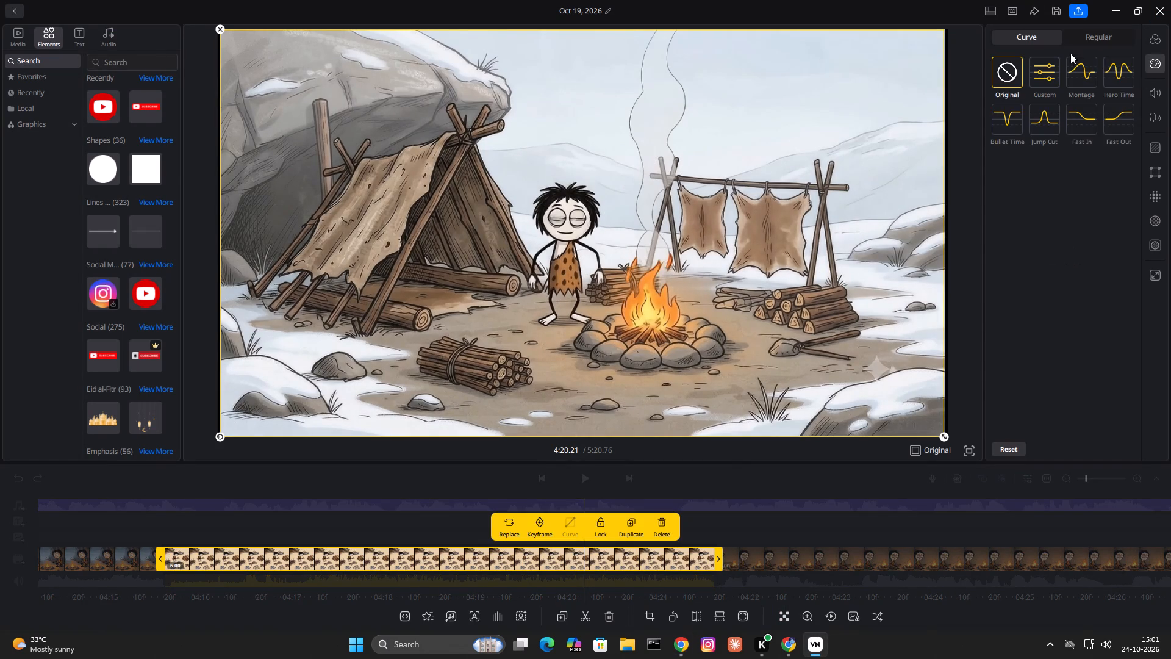
click(1091, 37)
drag(1020, 103, 1014, 104)
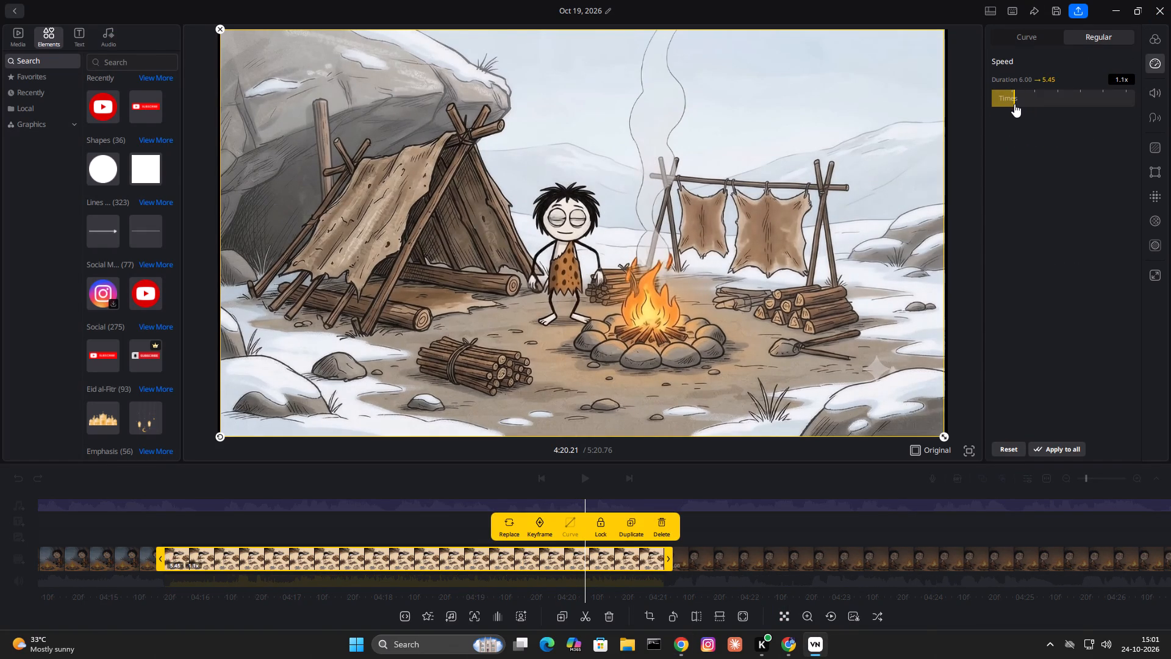
drag(1014, 104, 1004, 106)
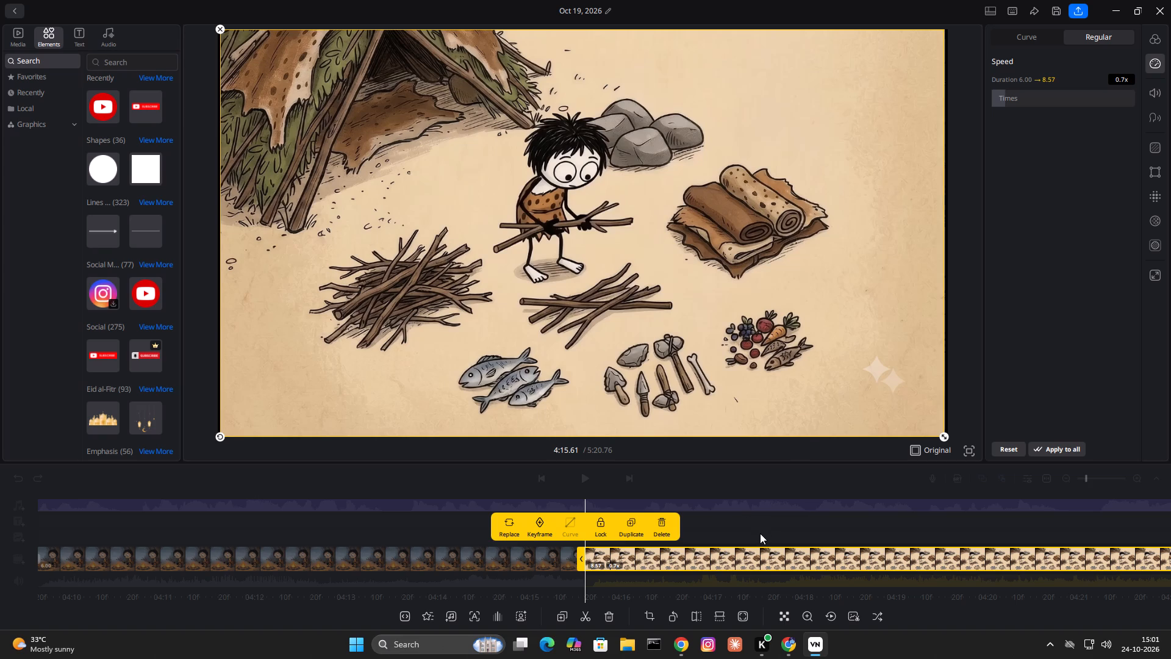
click(760, 533)
click(584, 478)
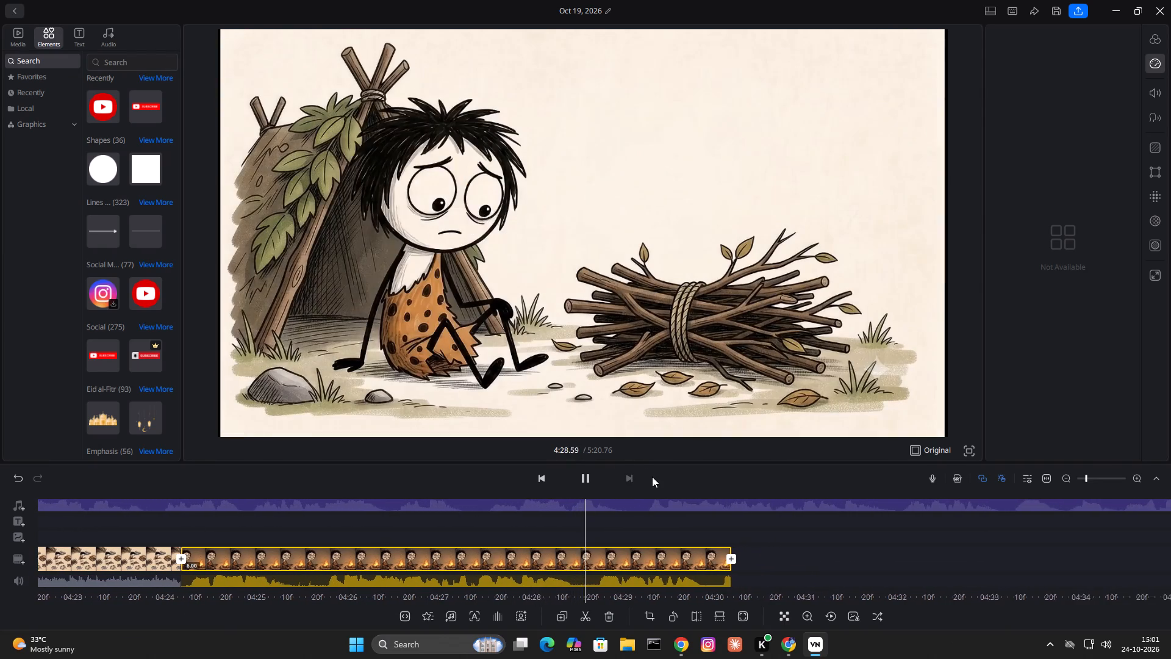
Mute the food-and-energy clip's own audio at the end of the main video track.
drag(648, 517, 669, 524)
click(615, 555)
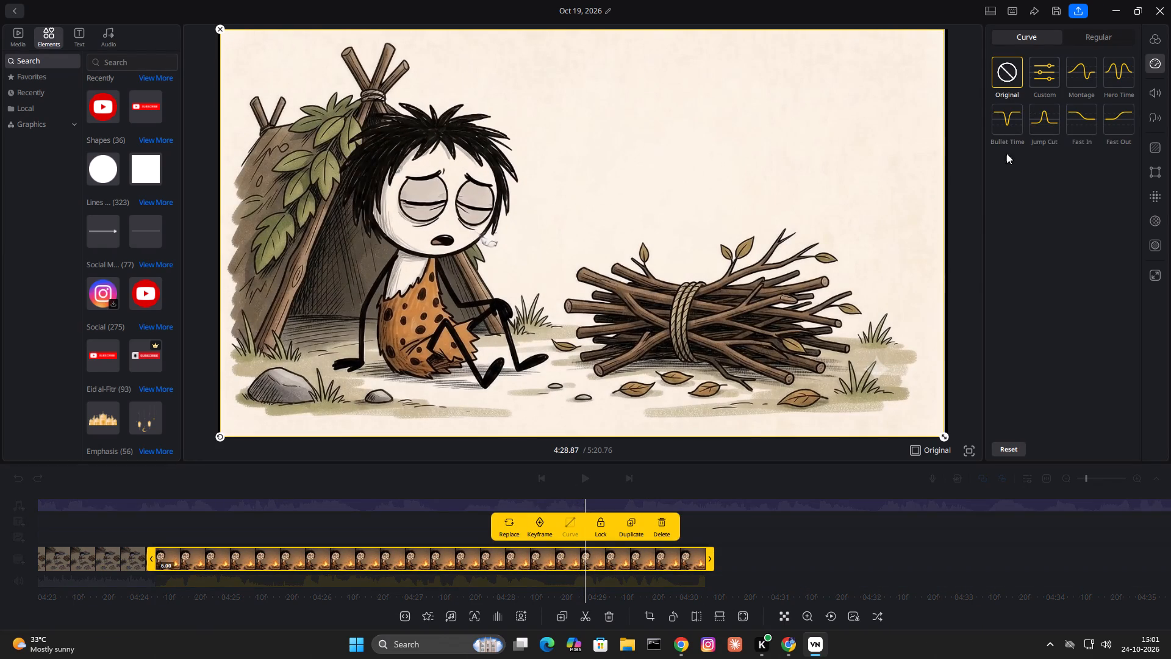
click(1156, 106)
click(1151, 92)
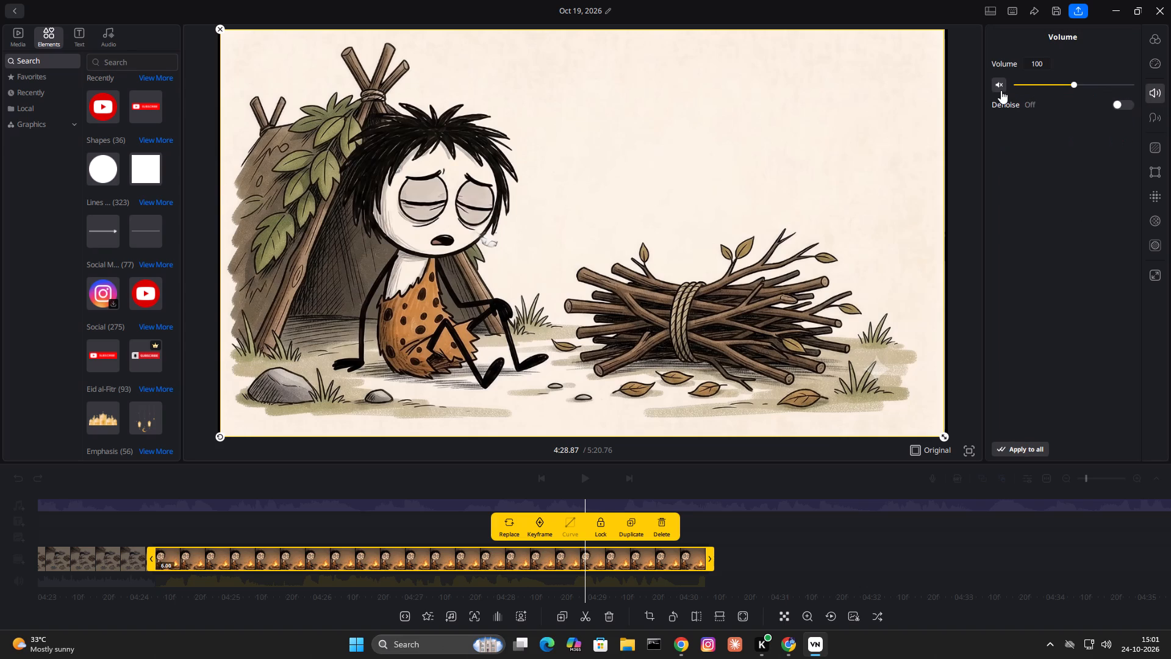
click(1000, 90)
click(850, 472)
Replay the slowed camp-resources clip and the muted food-and-energy clip against the narration, from about 4:18.
drag(735, 519, 1064, 522)
drag(789, 519, 772, 520)
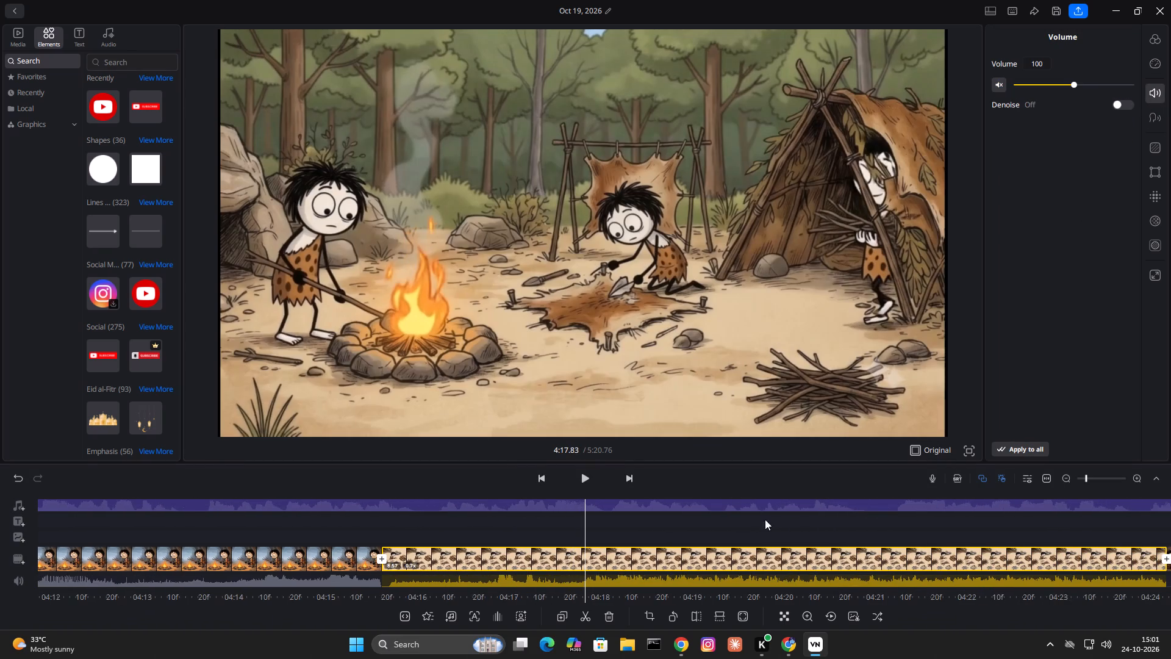
click(592, 480)
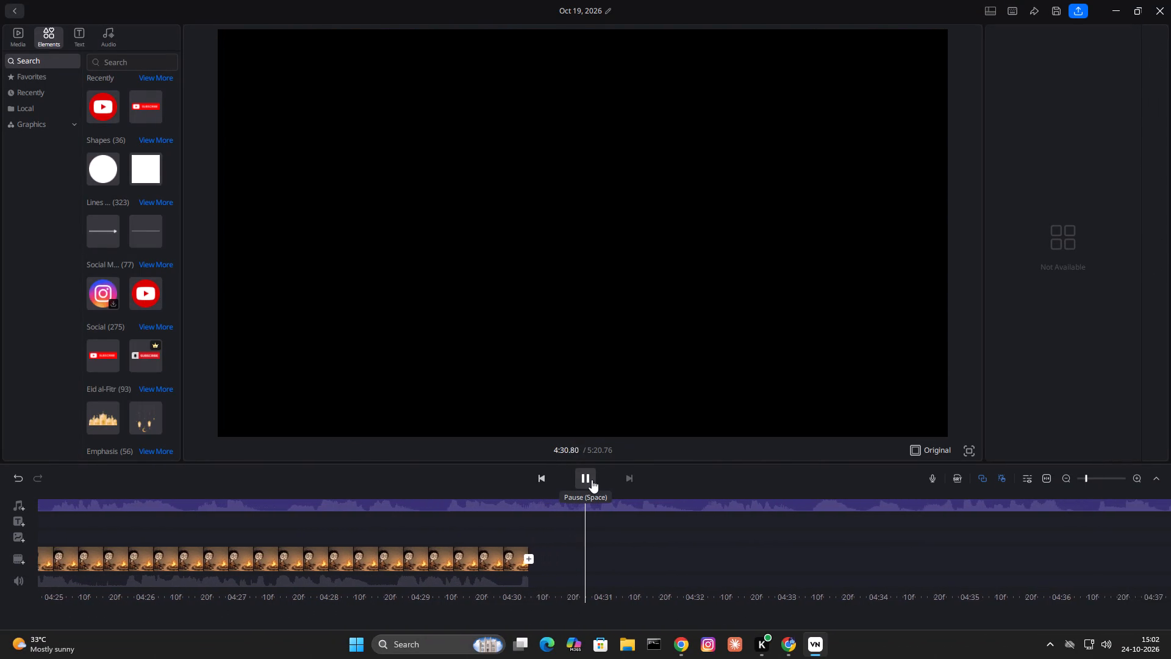
drag(491, 551, 924, 558)
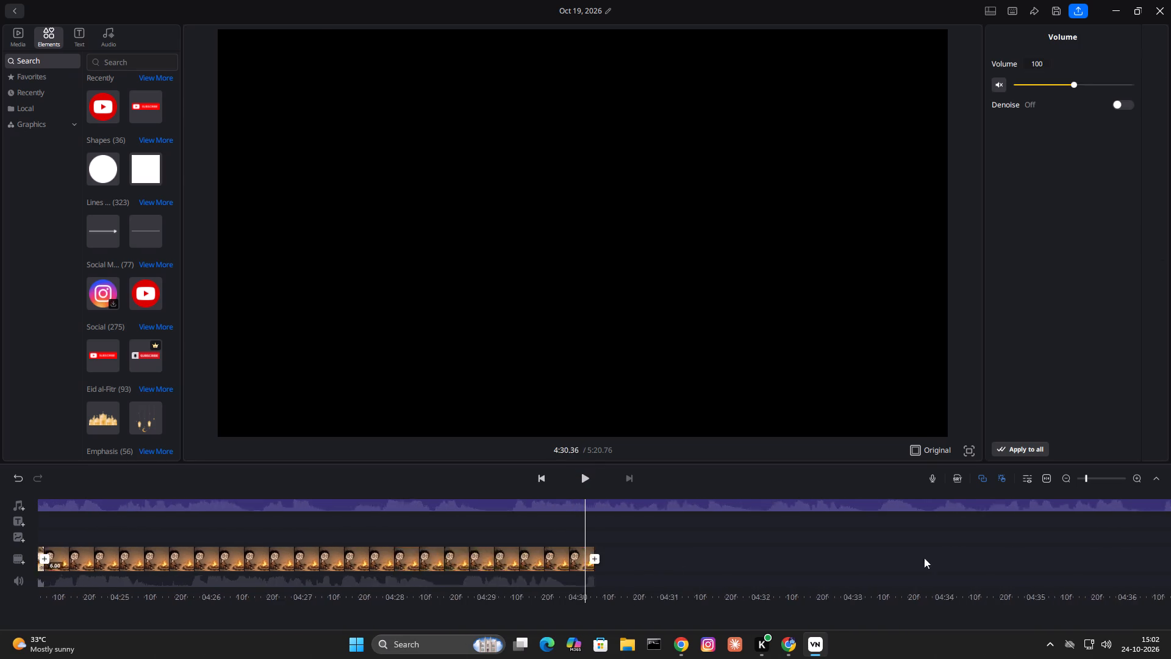
drag(924, 558, 1170, 500)
drag(630, 517, 608, 513)
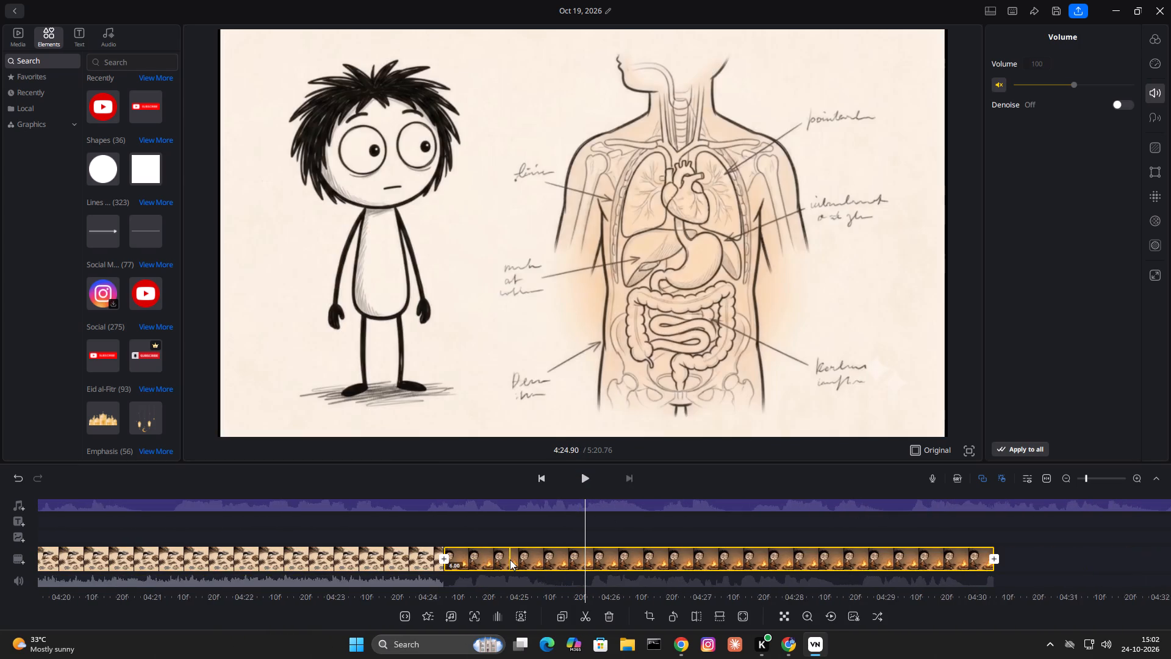
click(509, 560)
click(695, 525)
drag(692, 527, 814, 528)
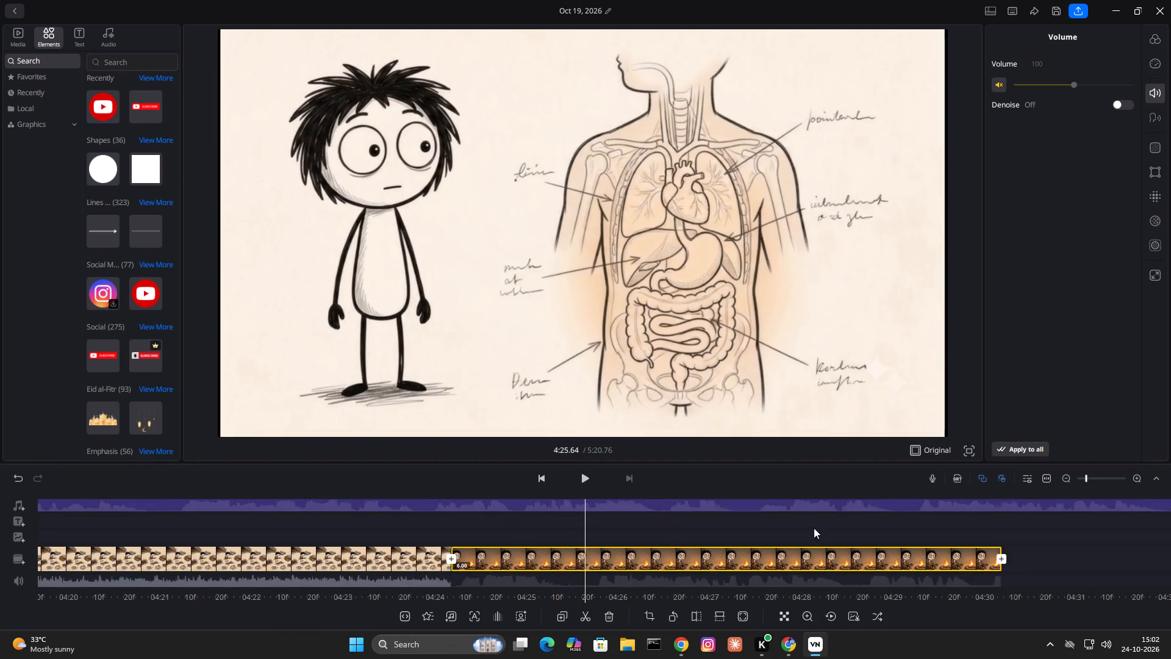
drag(814, 528, 1004, 511)
click(587, 483)
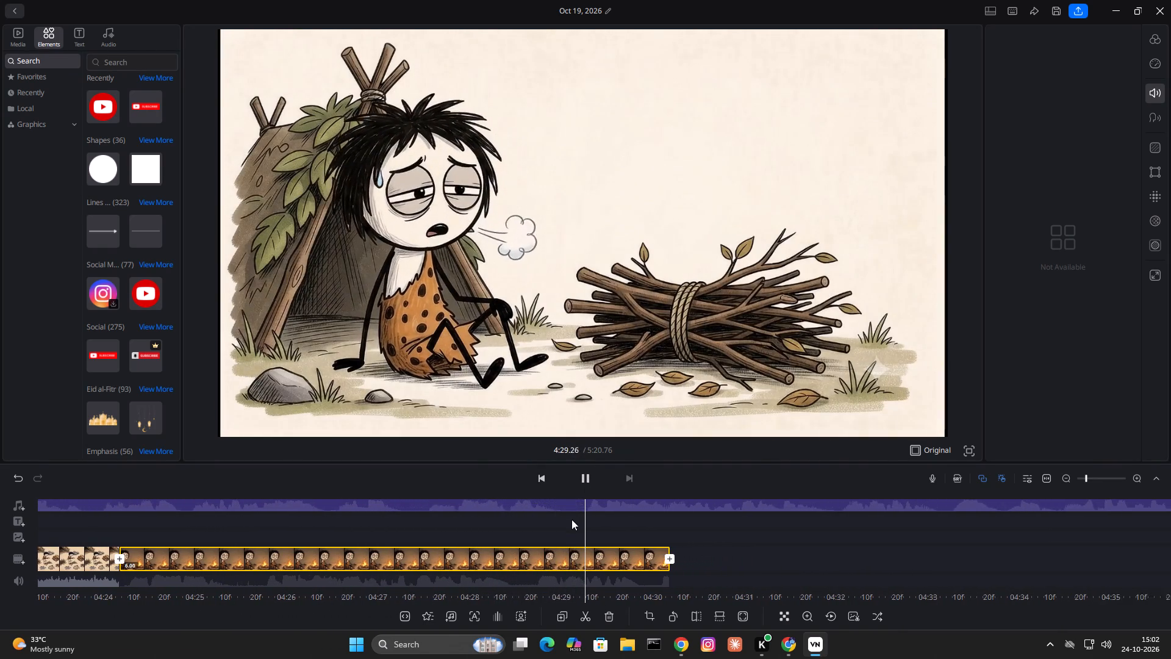
drag(566, 528, 1102, 547)
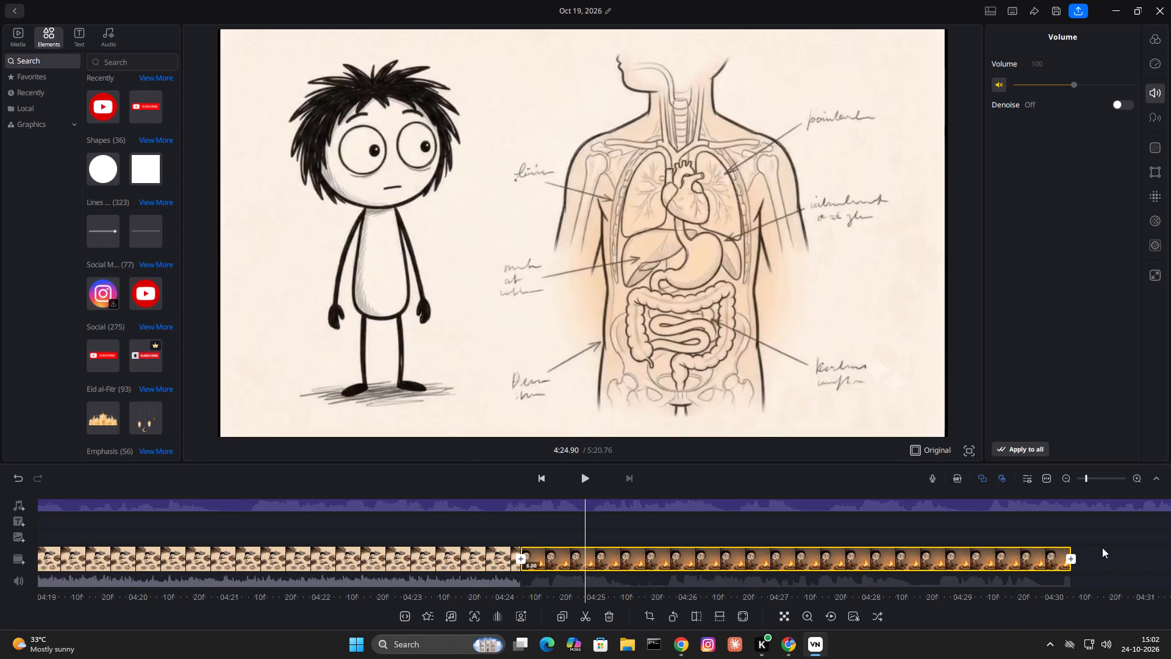
drag(1102, 547, 1103, 547)
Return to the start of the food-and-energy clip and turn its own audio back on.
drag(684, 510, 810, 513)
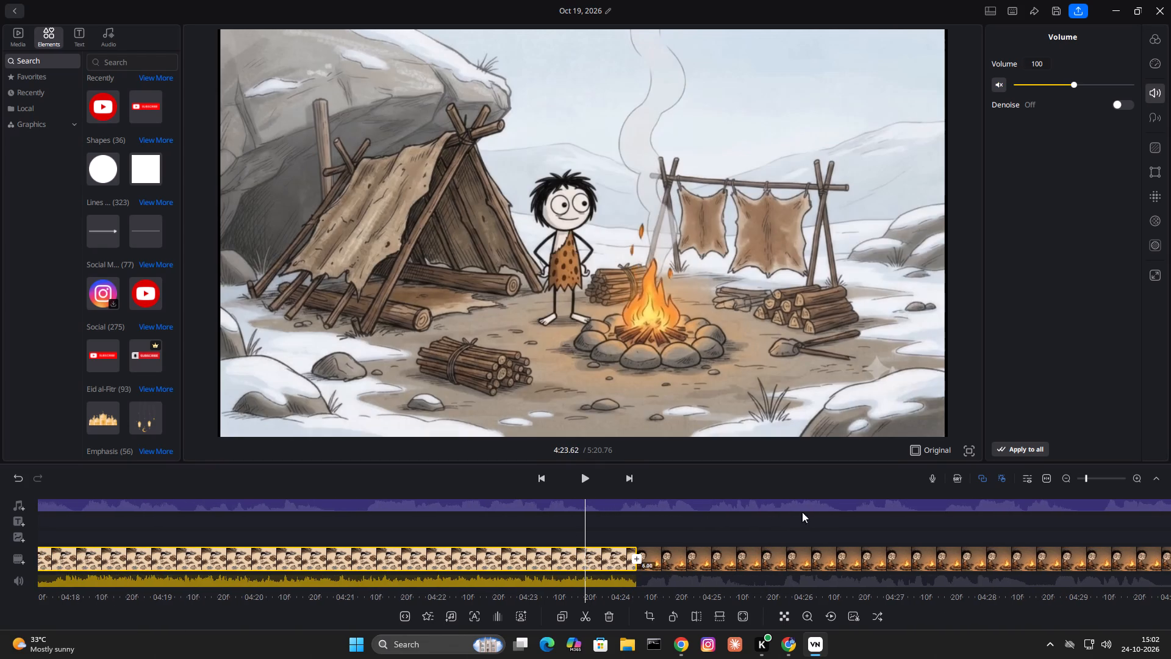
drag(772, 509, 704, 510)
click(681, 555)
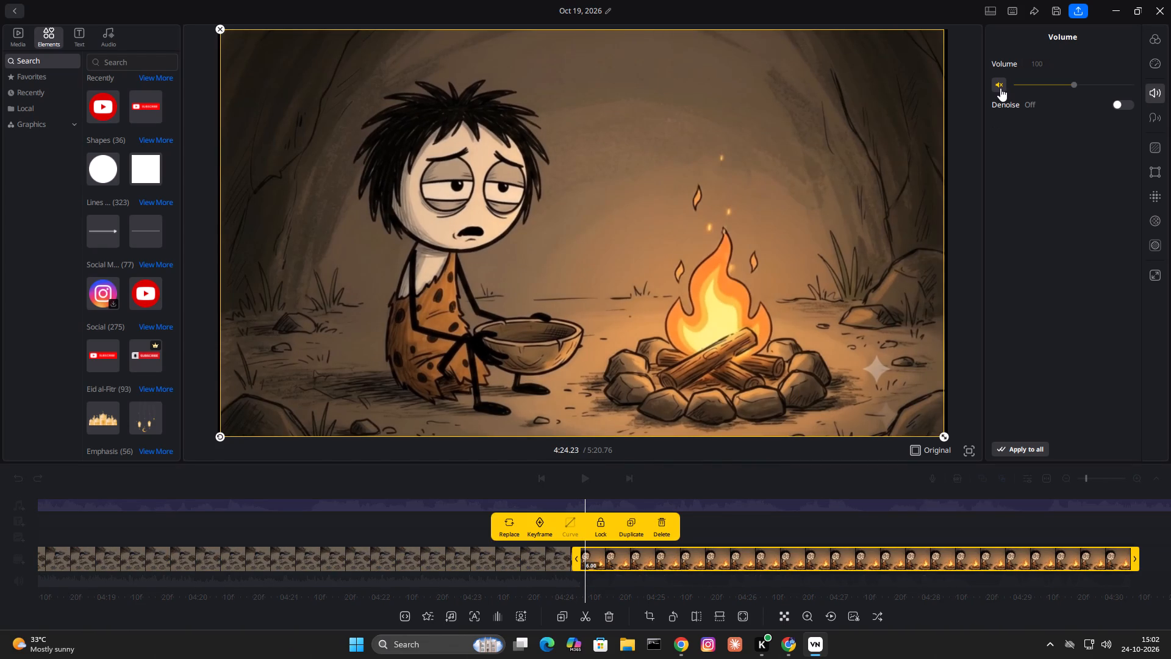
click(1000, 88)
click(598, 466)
Play the food-and-energy clip with its own audio against the narration, replaying from the end of the camp-resources clip.
click(584, 482)
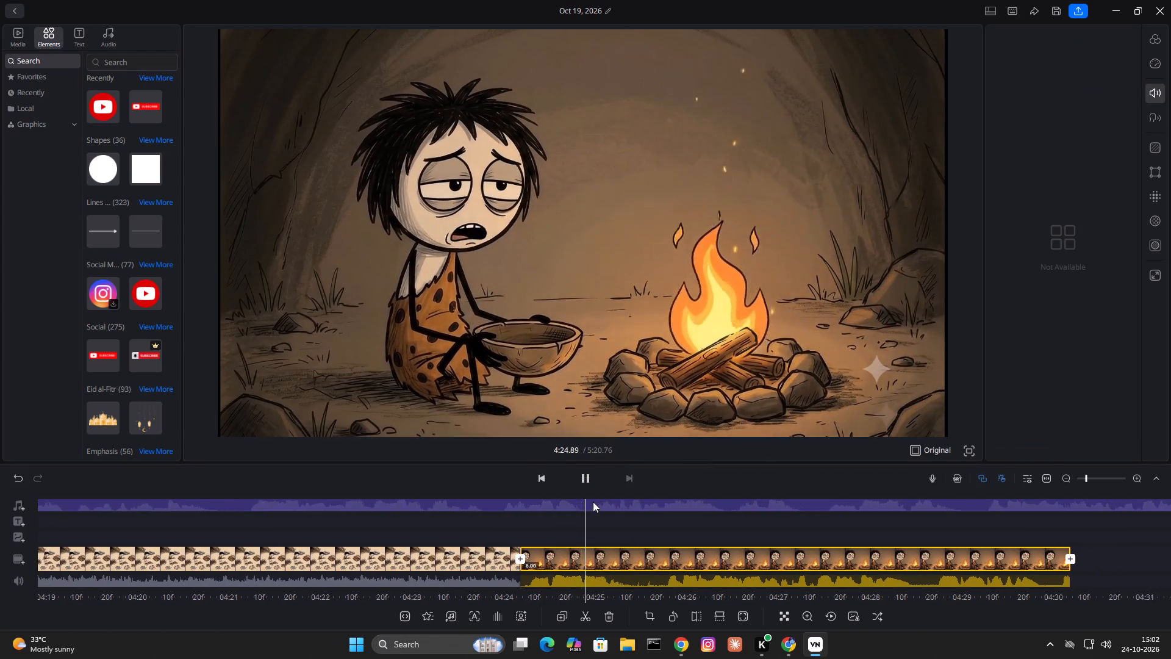
key(space)
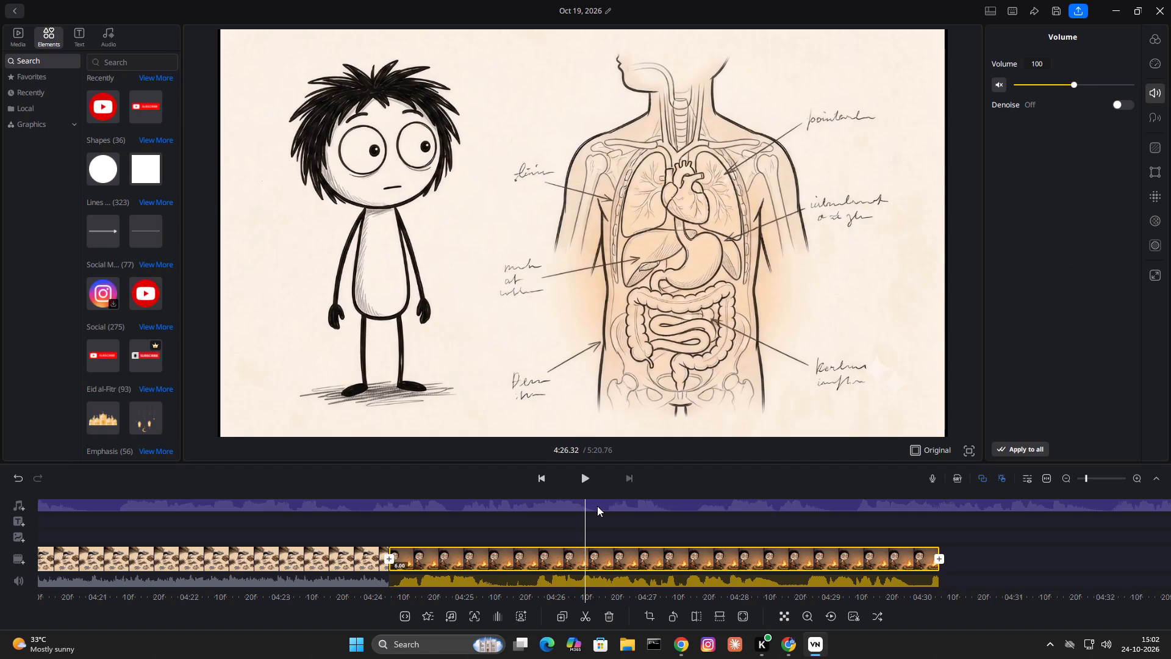
click(598, 483)
click(583, 486)
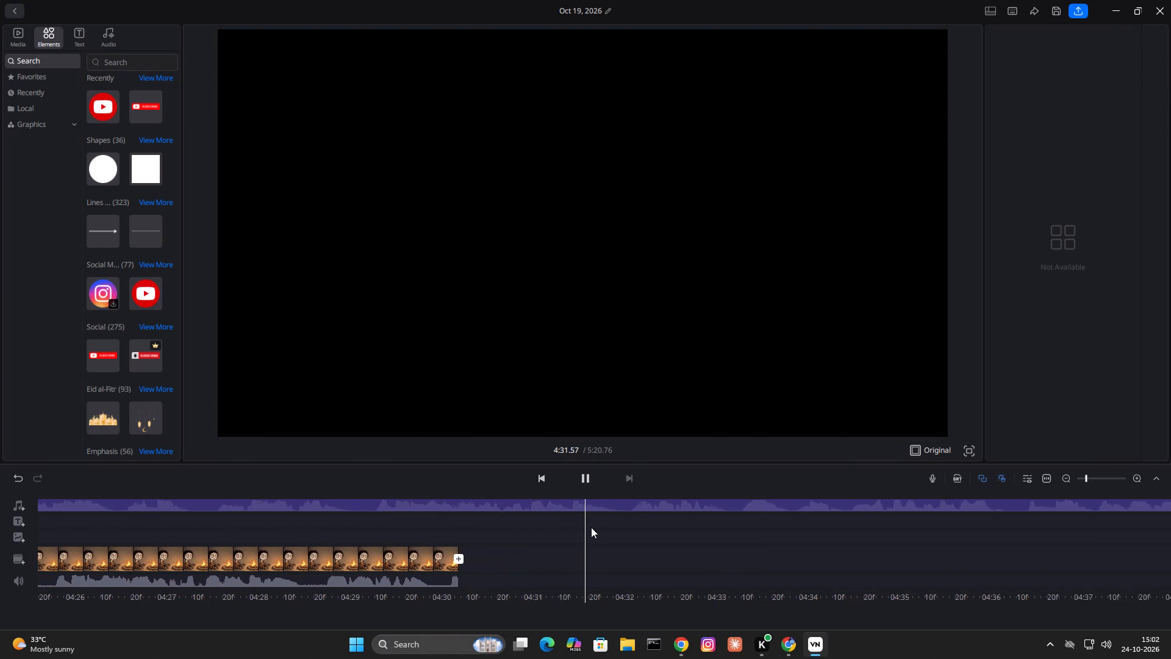
drag(590, 527, 880, 524)
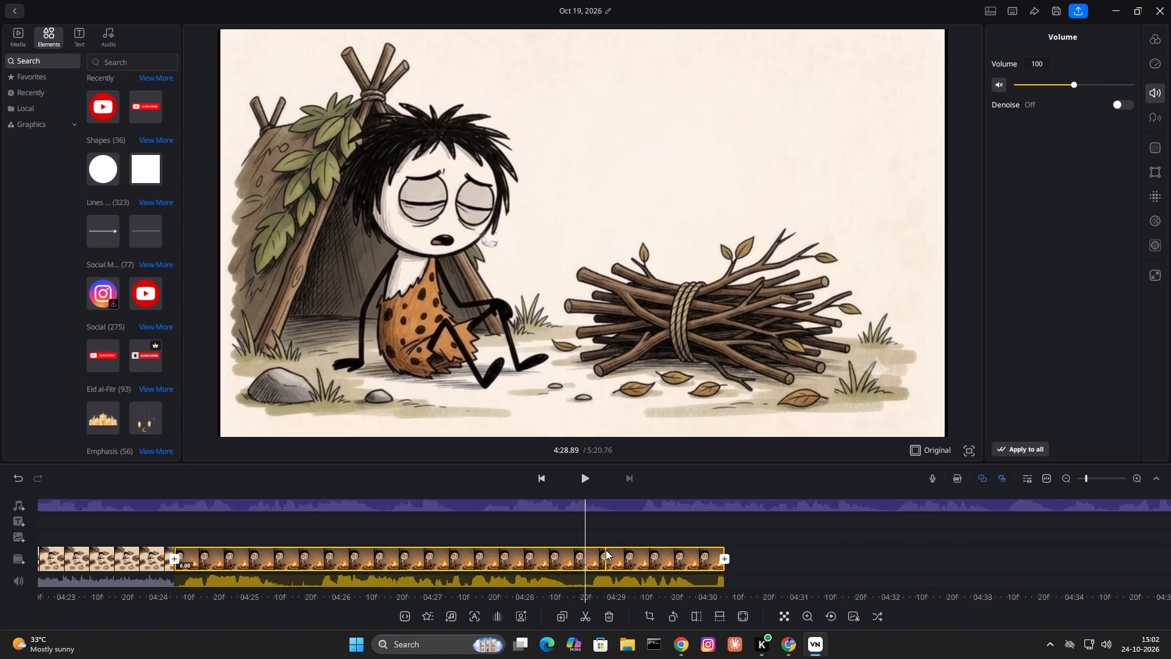
drag(603, 541, 1100, 525)
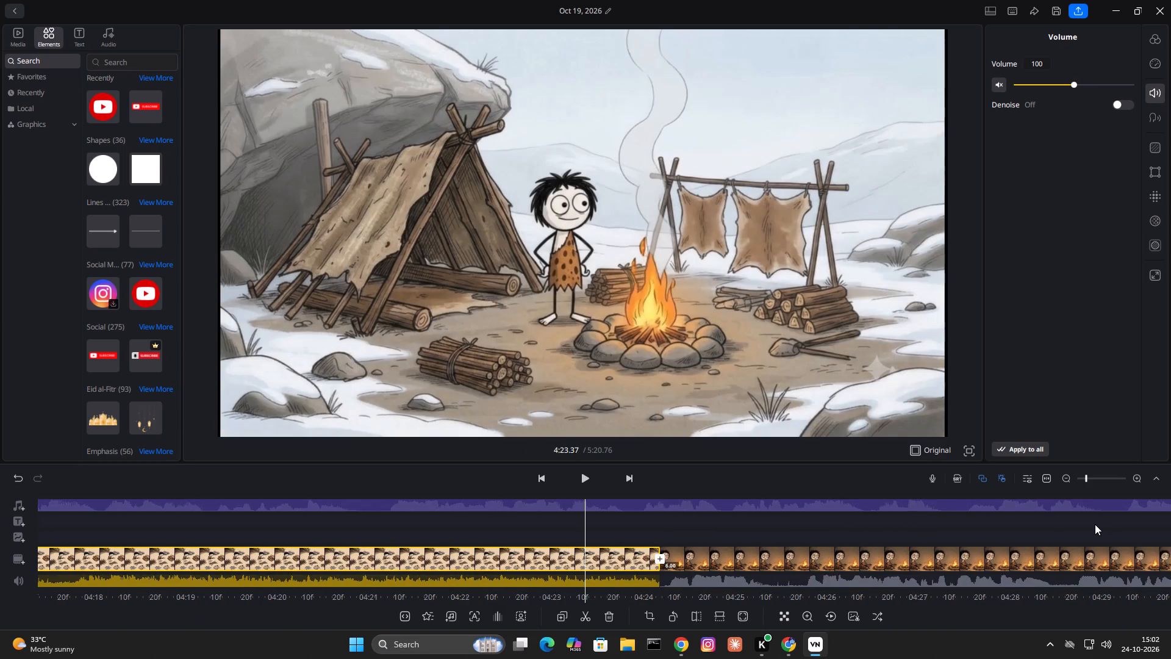
click(579, 478)
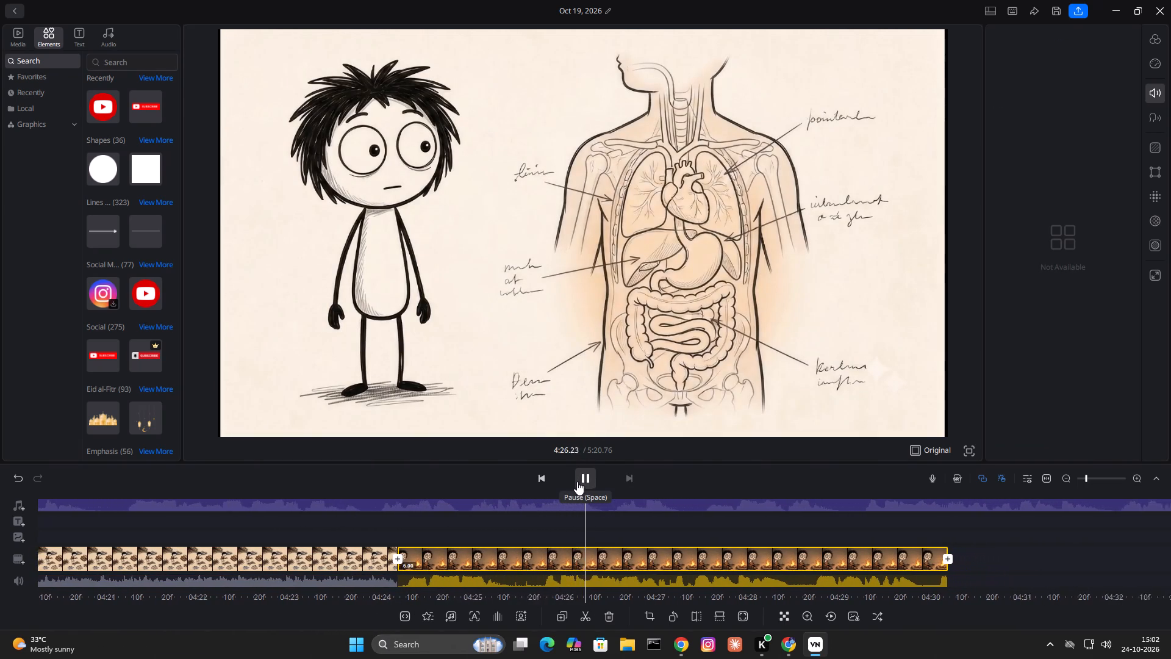
drag(582, 498, 600, 504)
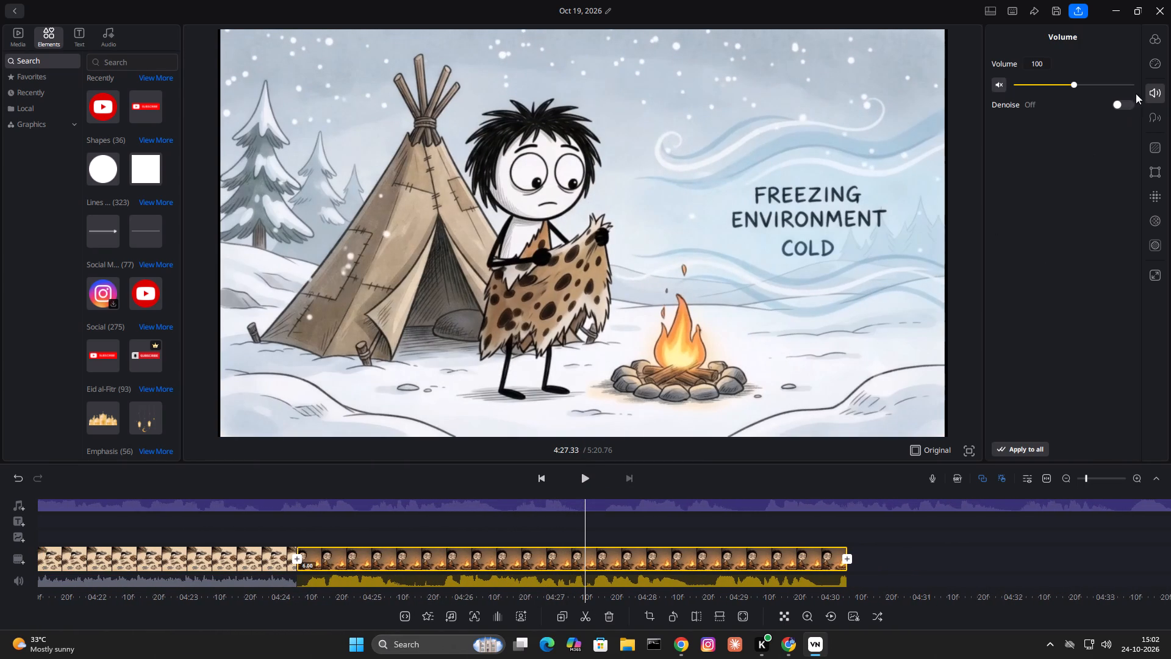
Slow the food-and-energy clip to a regular speed of 0.8x and replay its beginning.
click(1147, 68)
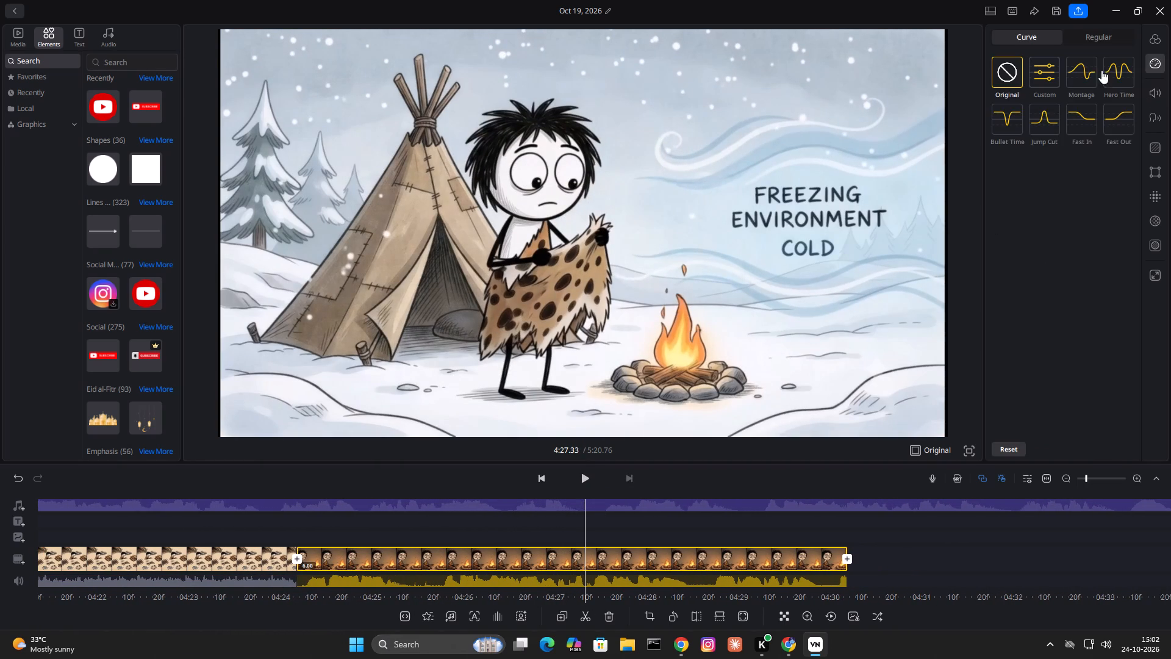
click(1097, 34)
click(1011, 101)
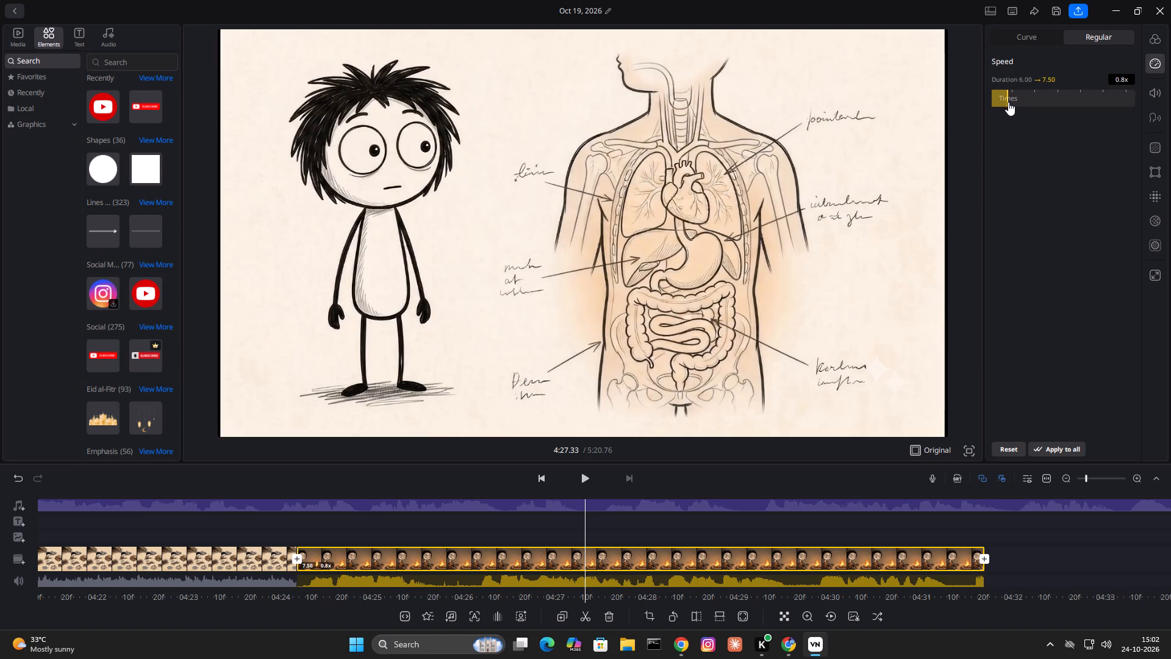
drag(712, 539, 1055, 484)
click(583, 475)
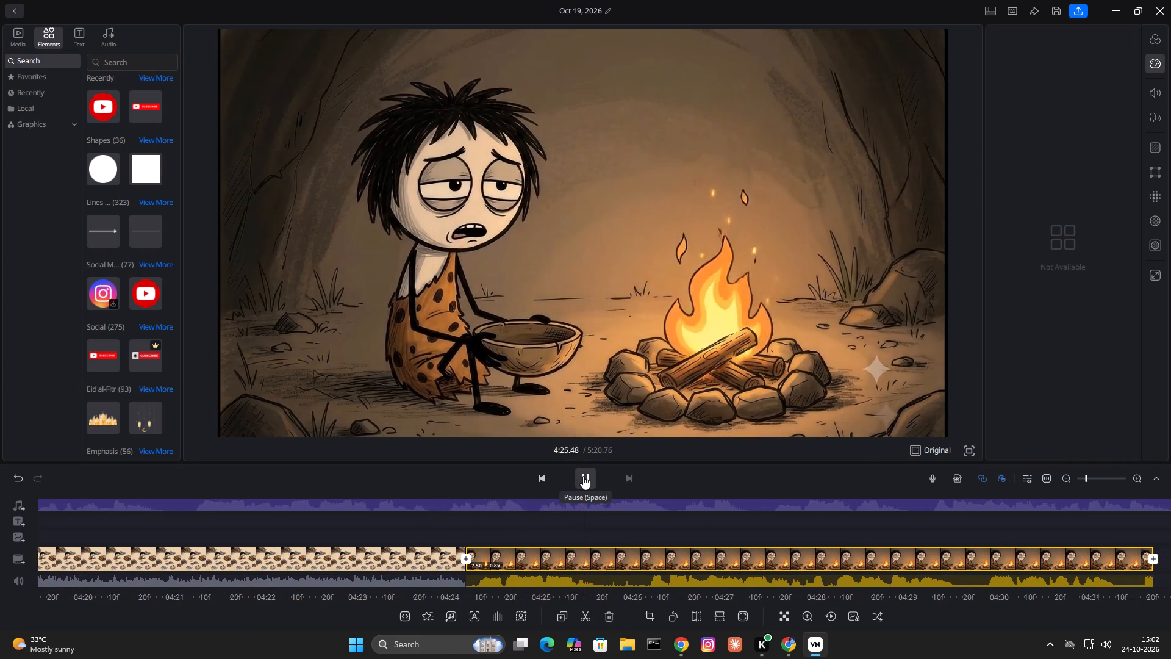
Mute the food-and-energy clip's own audio and play it through to its end.
click(609, 553)
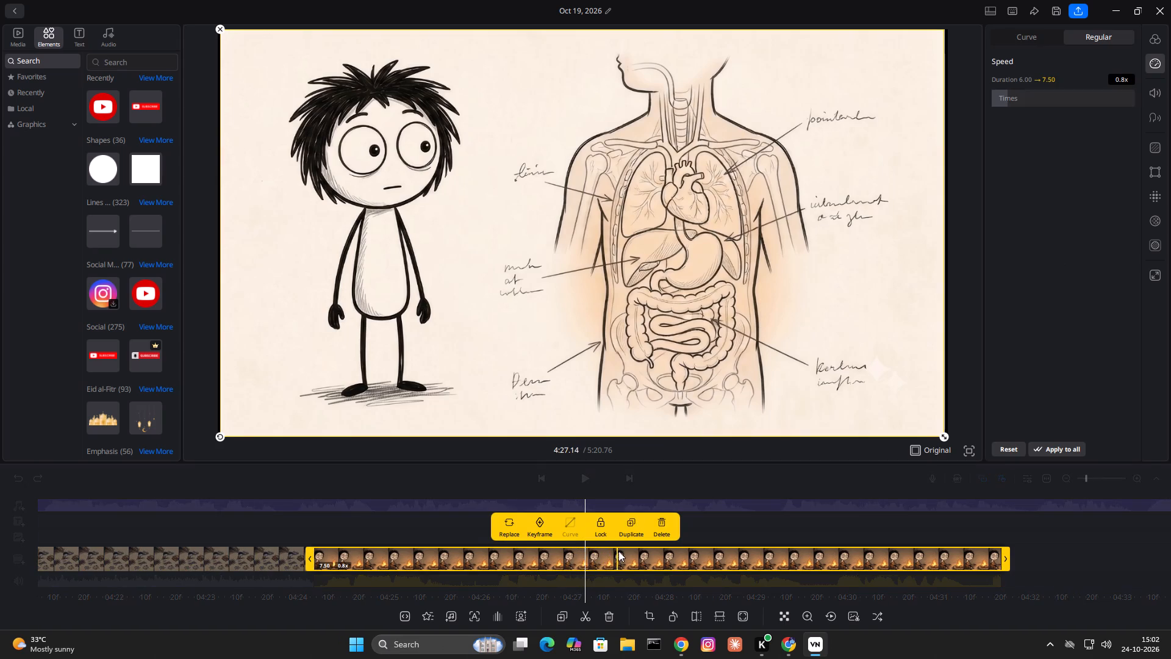
click(1151, 99)
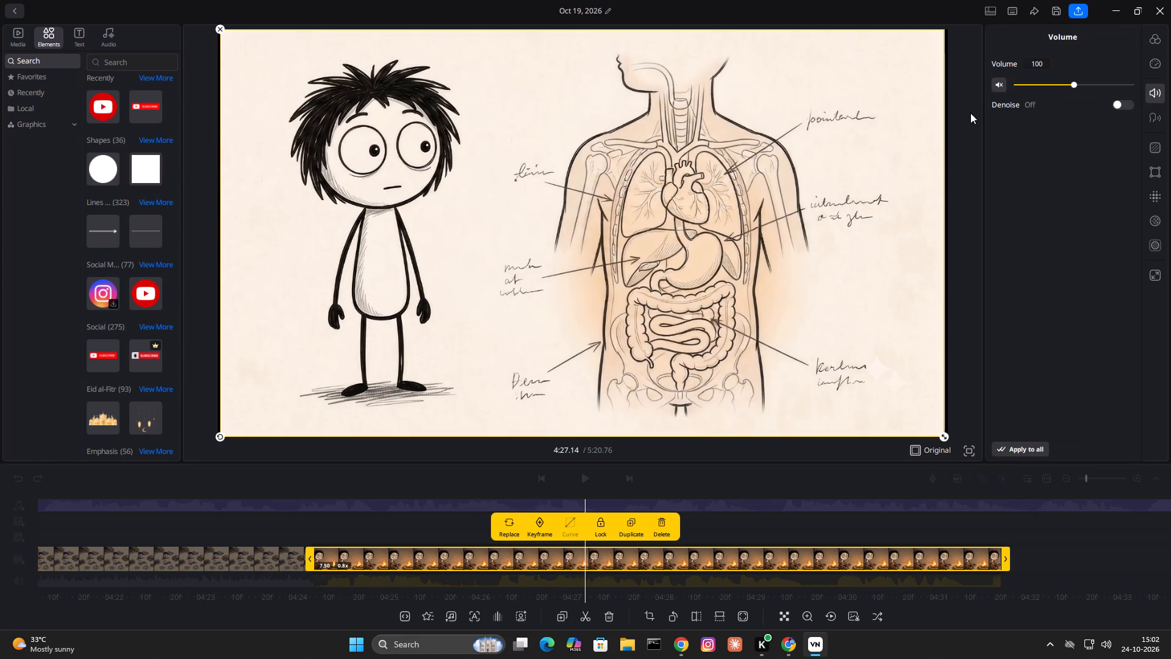
click(998, 84)
click(704, 504)
click(583, 478)
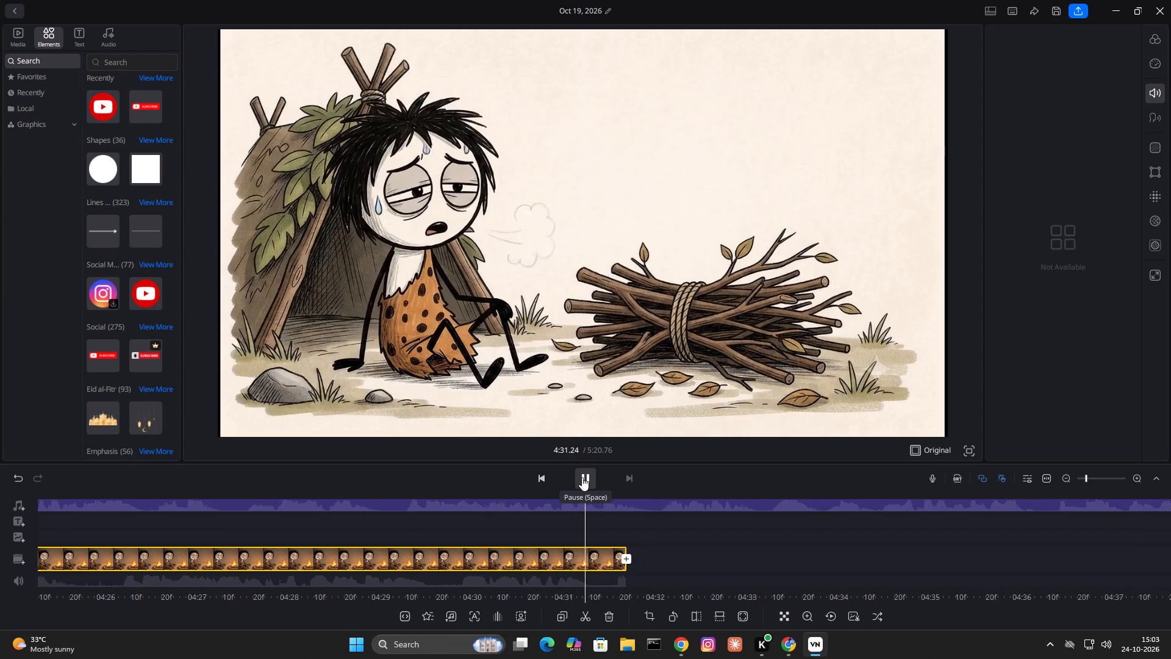
drag(628, 538, 668, 563)
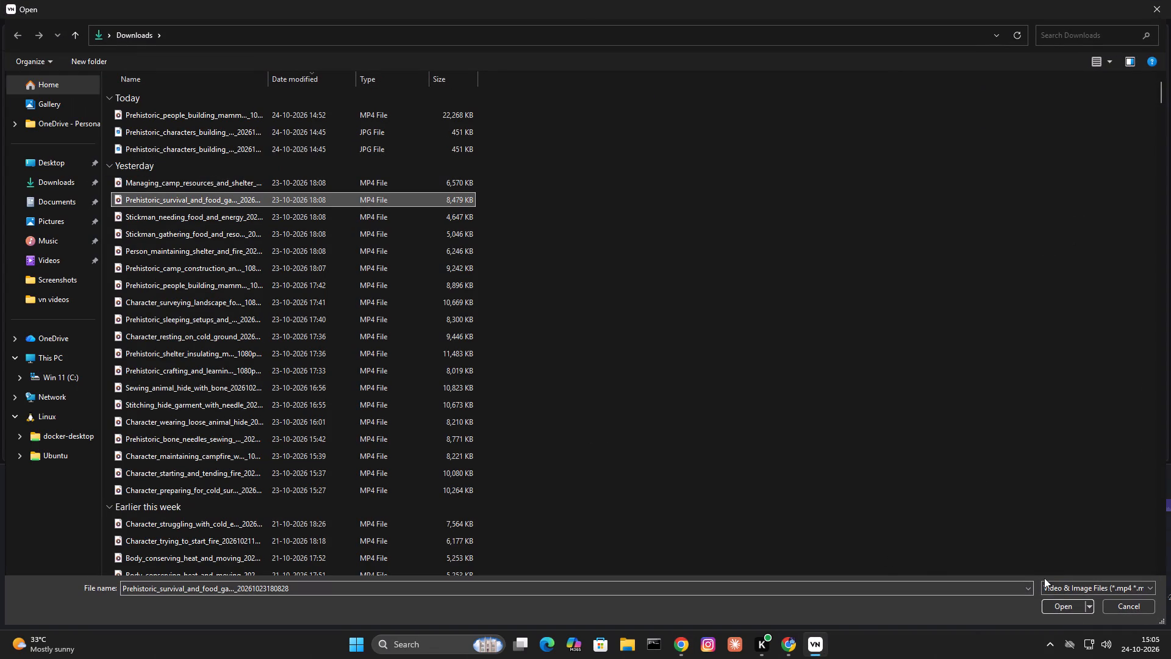
click(1066, 604)
click(725, 517)
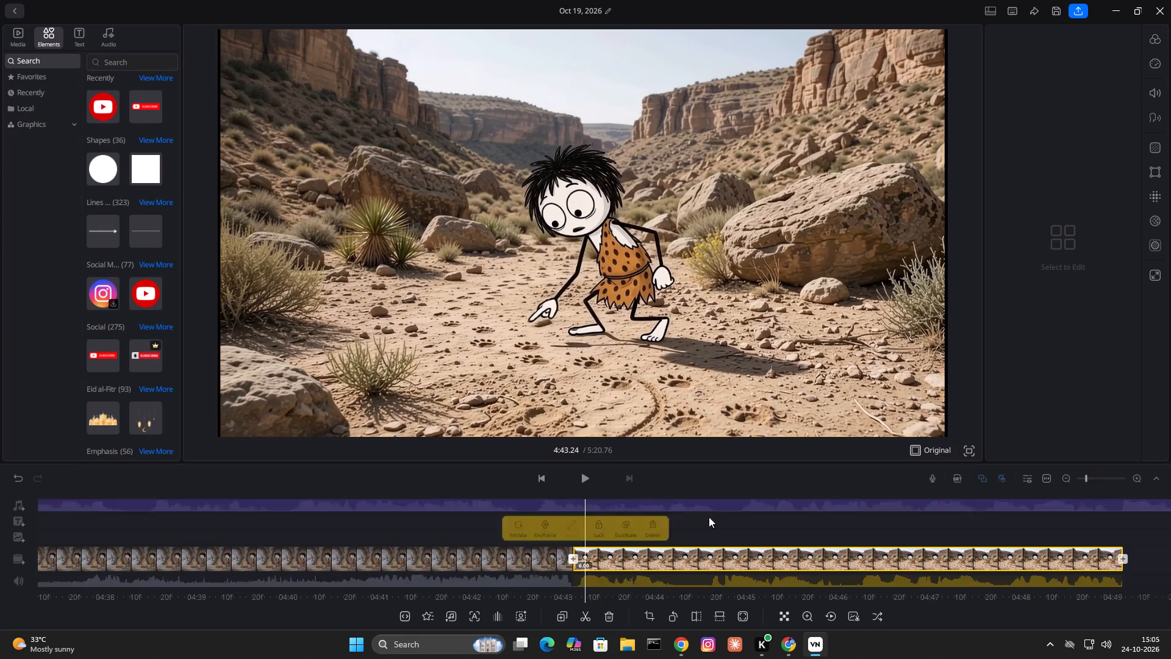
Preview the opening of the survival-and-food clip and mute its own audio.
drag(642, 527, 769, 519)
click(582, 480)
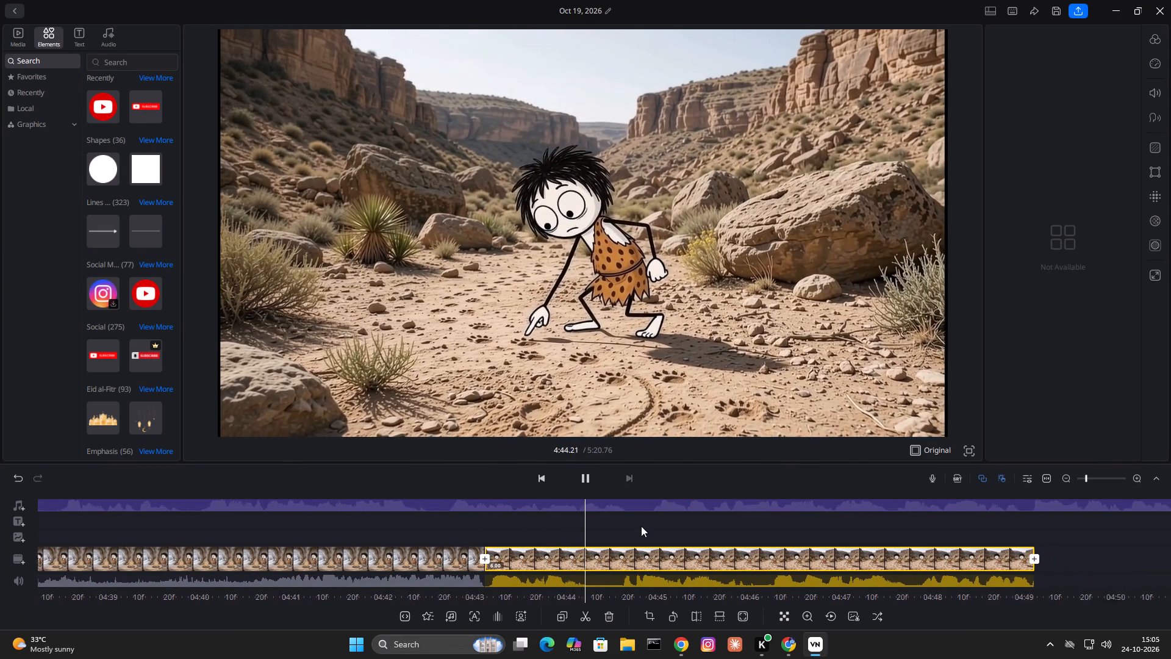
drag(641, 526, 660, 525)
click(634, 564)
click(1154, 73)
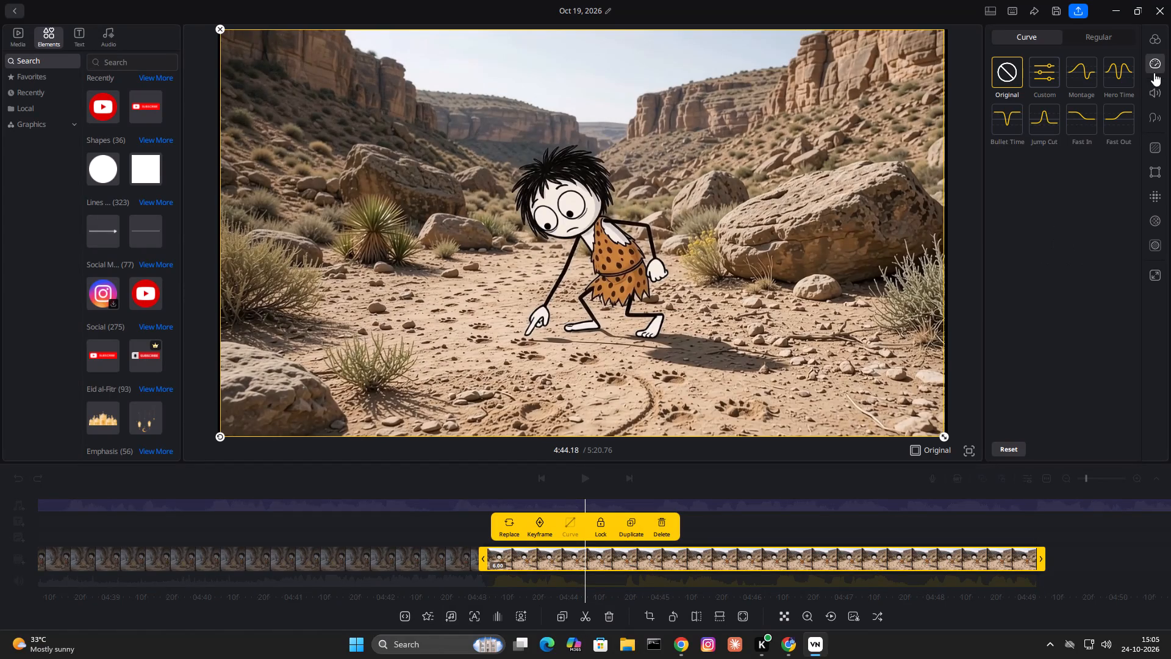
click(1089, 39)
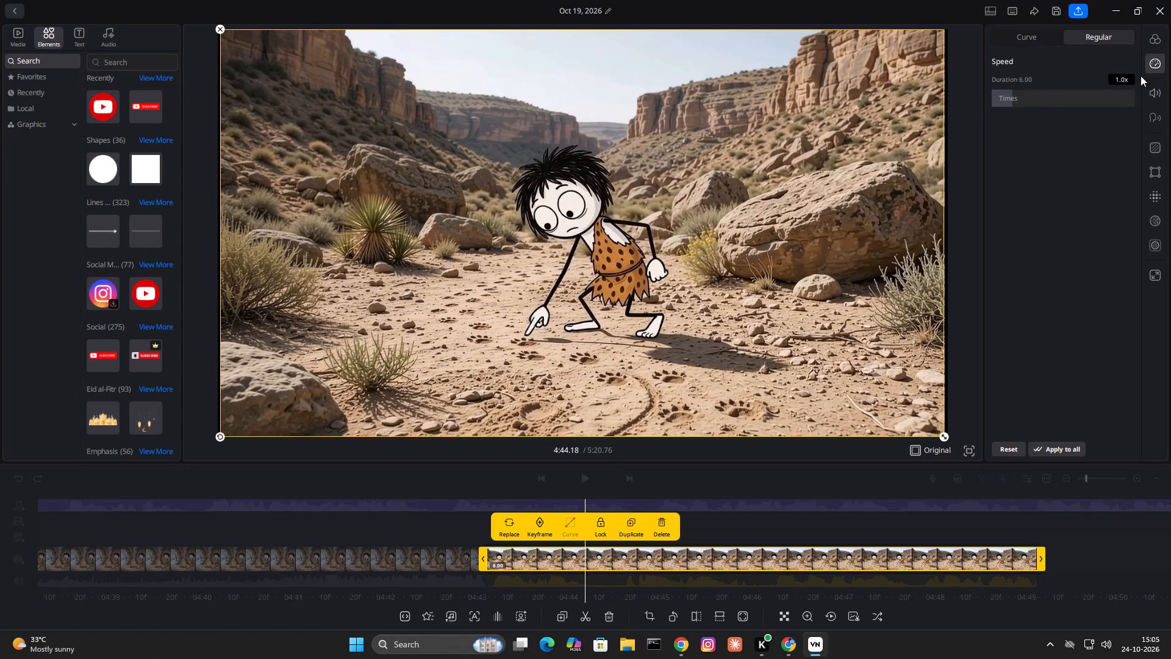
click(1153, 96)
click(1004, 82)
click(713, 511)
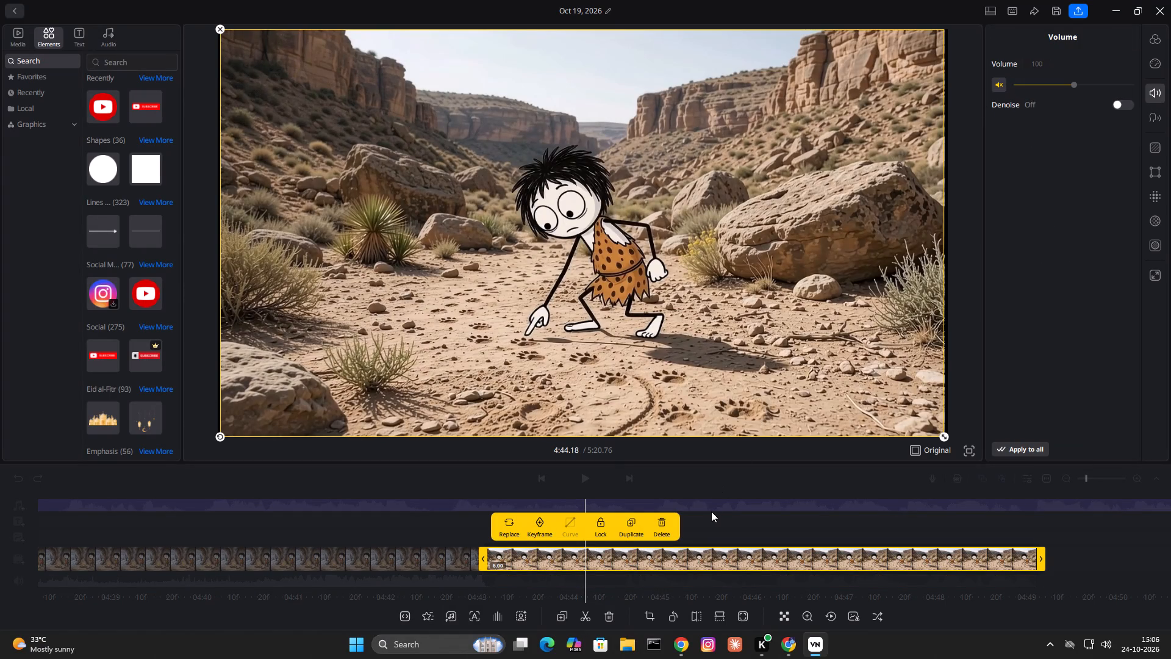
Play the muted survival-and-food clip past its end and replay part of it against the narration.
click(593, 484)
click(587, 481)
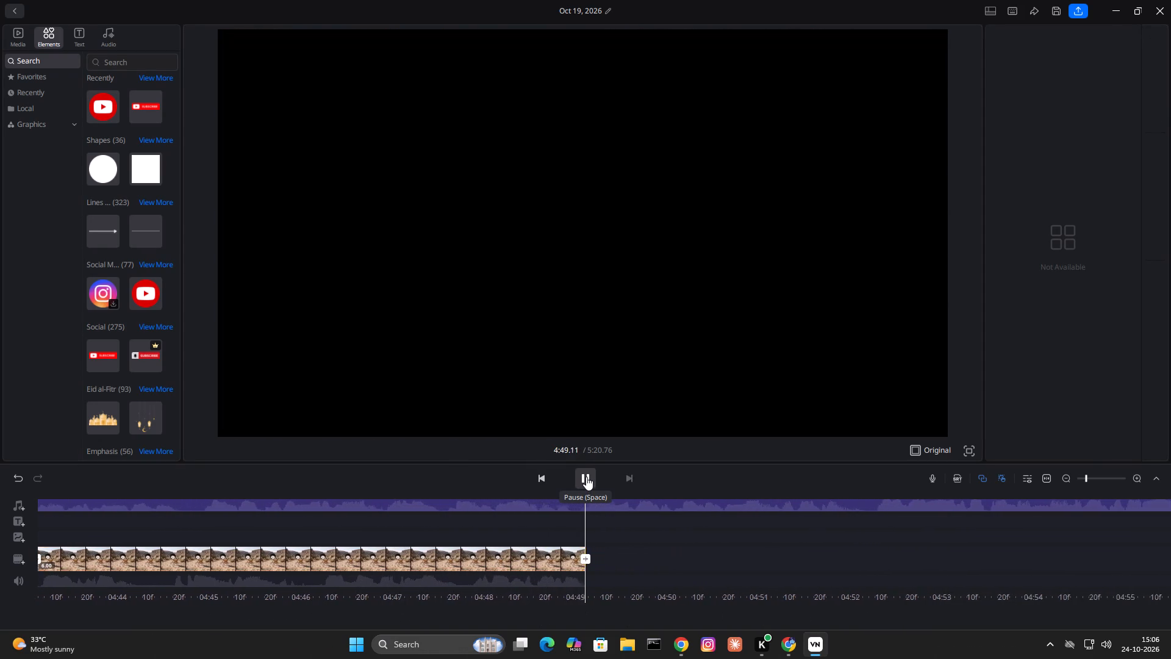
drag(643, 522, 646, 522)
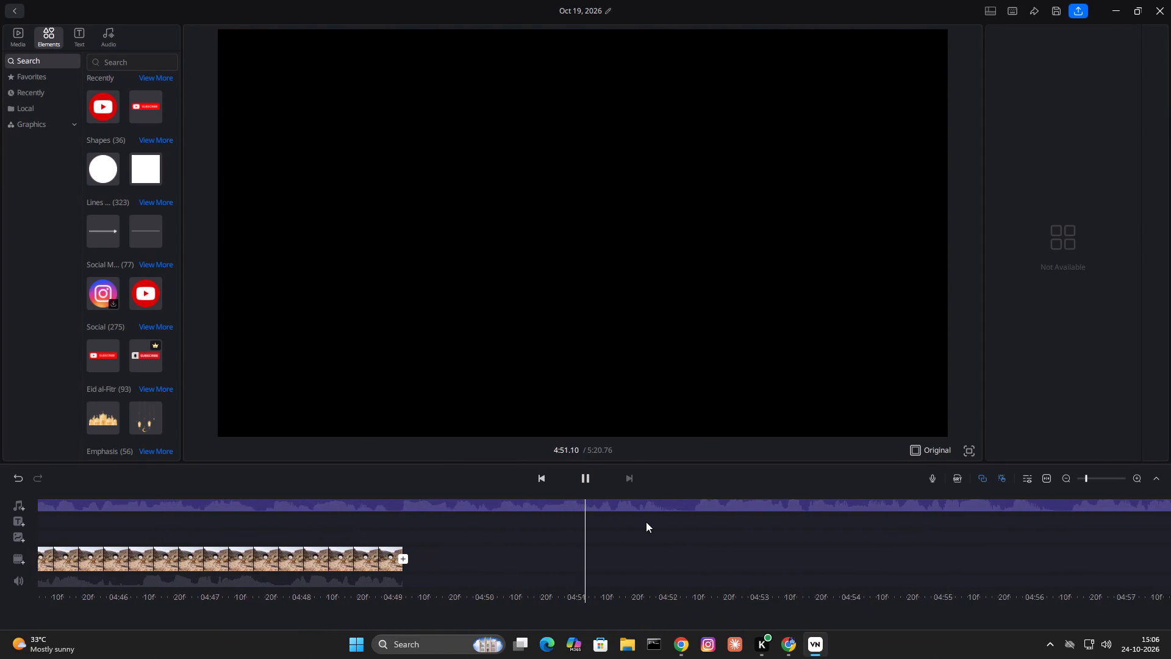
drag(646, 522, 1017, 516)
drag(619, 531, 1039, 501)
click(579, 482)
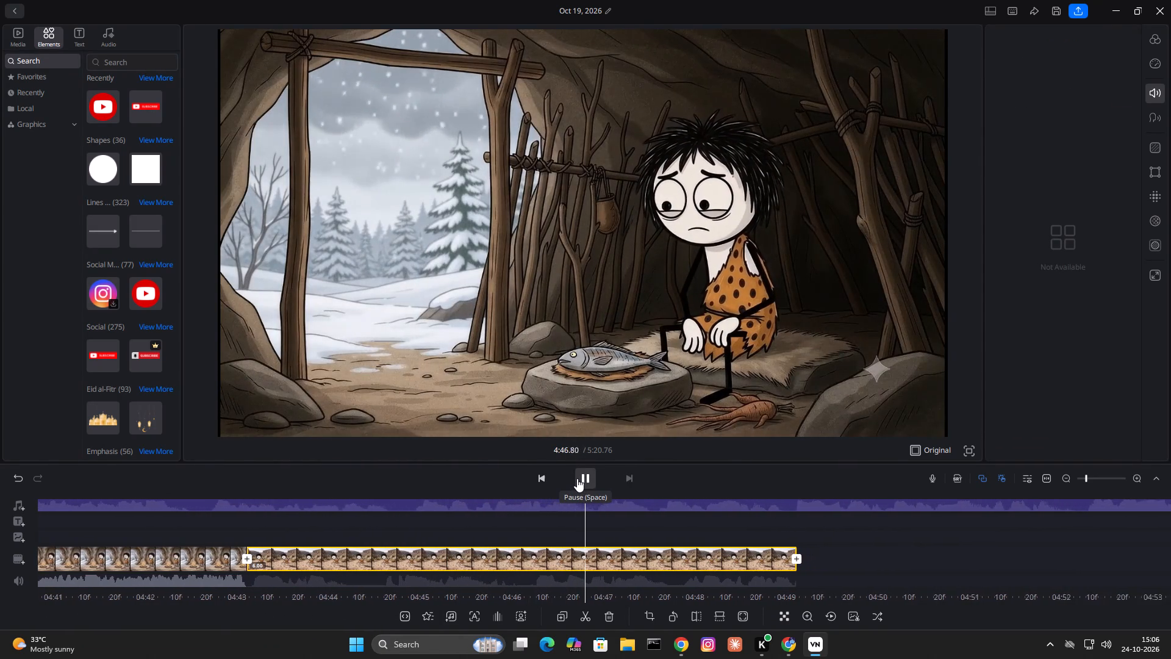
drag(609, 508, 657, 508)
Slow the survival-and-food clip to a regular speed of 0.6x.
click(545, 547)
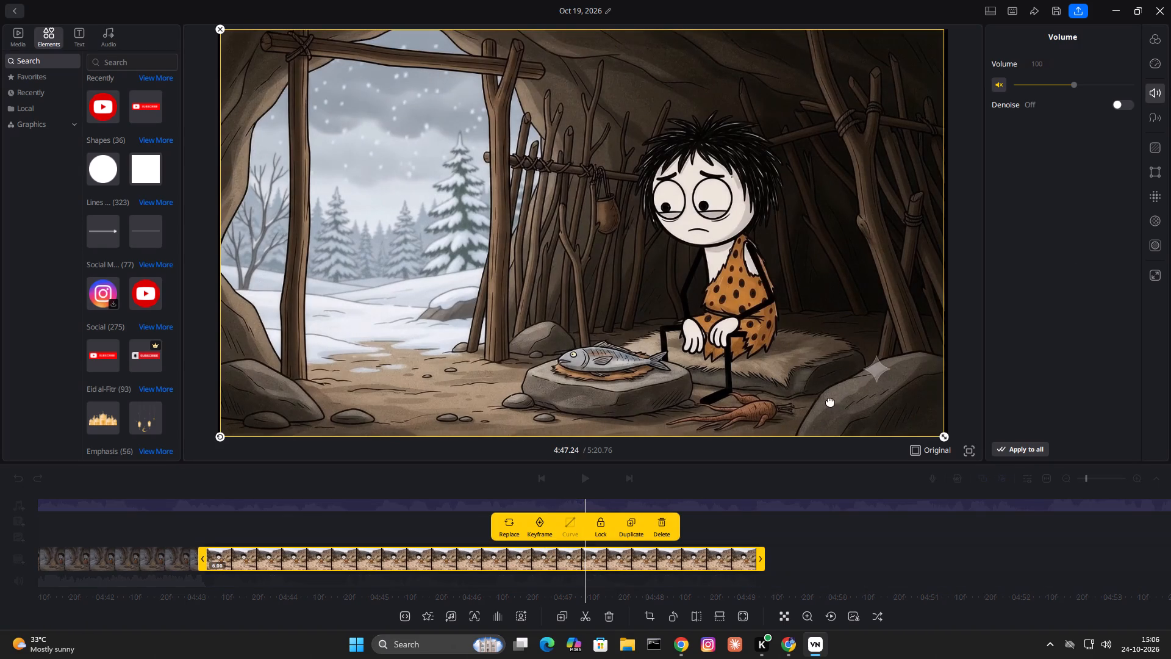
click(1146, 70)
click(1080, 39)
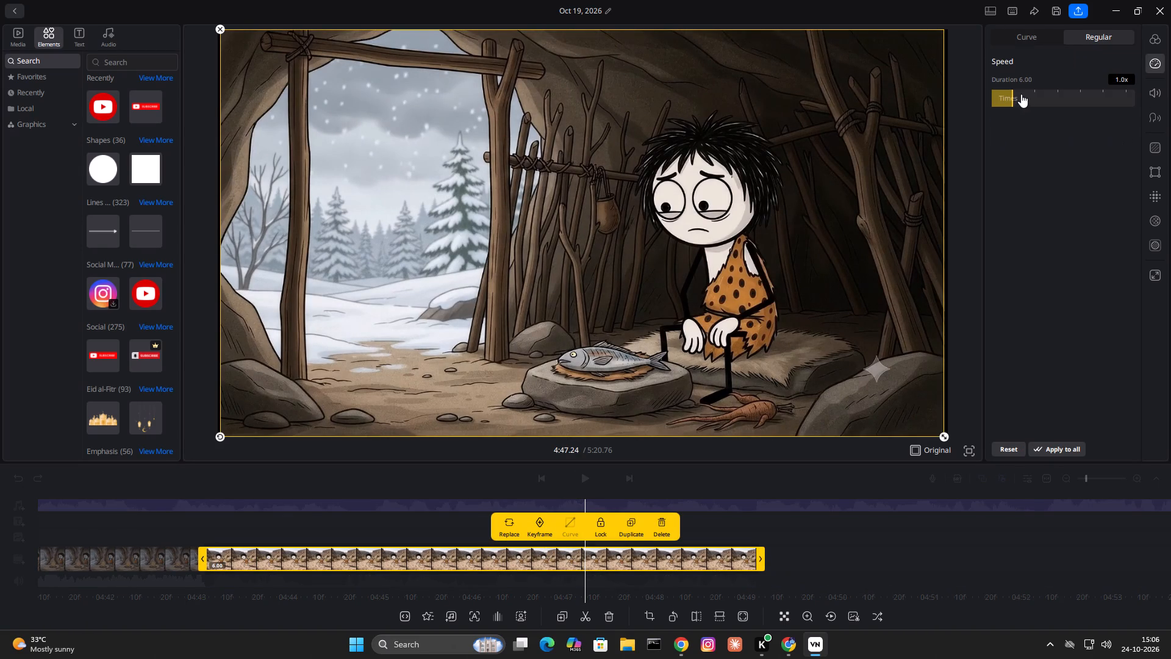
drag(1014, 102, 1009, 103)
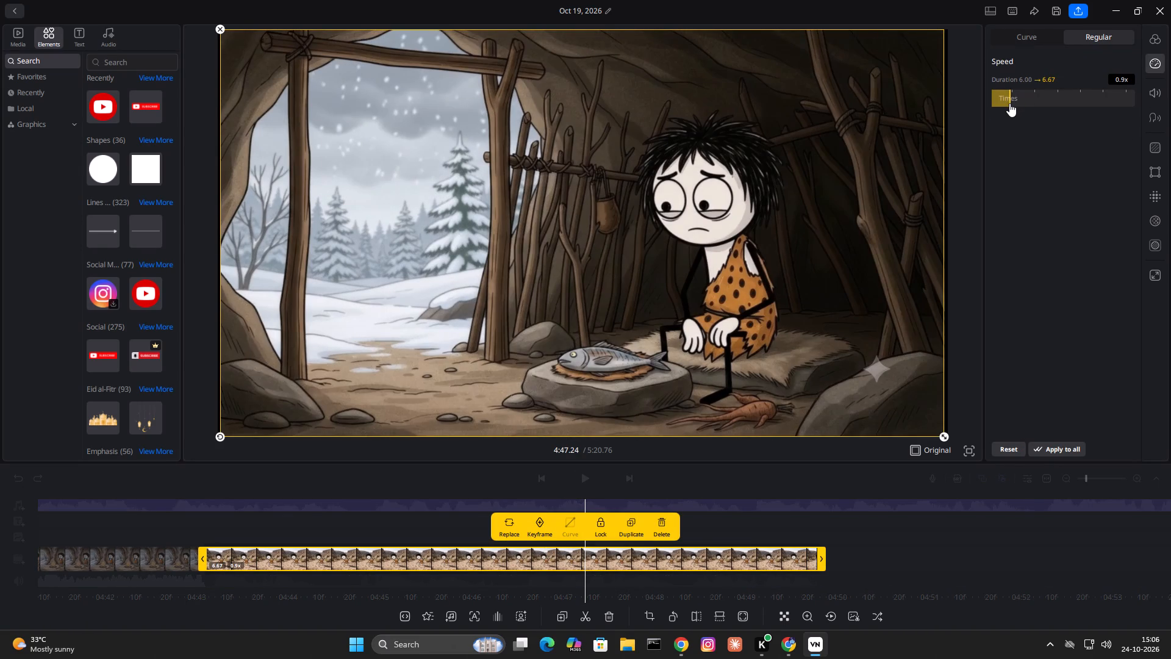
drag(1009, 103, 1003, 111)
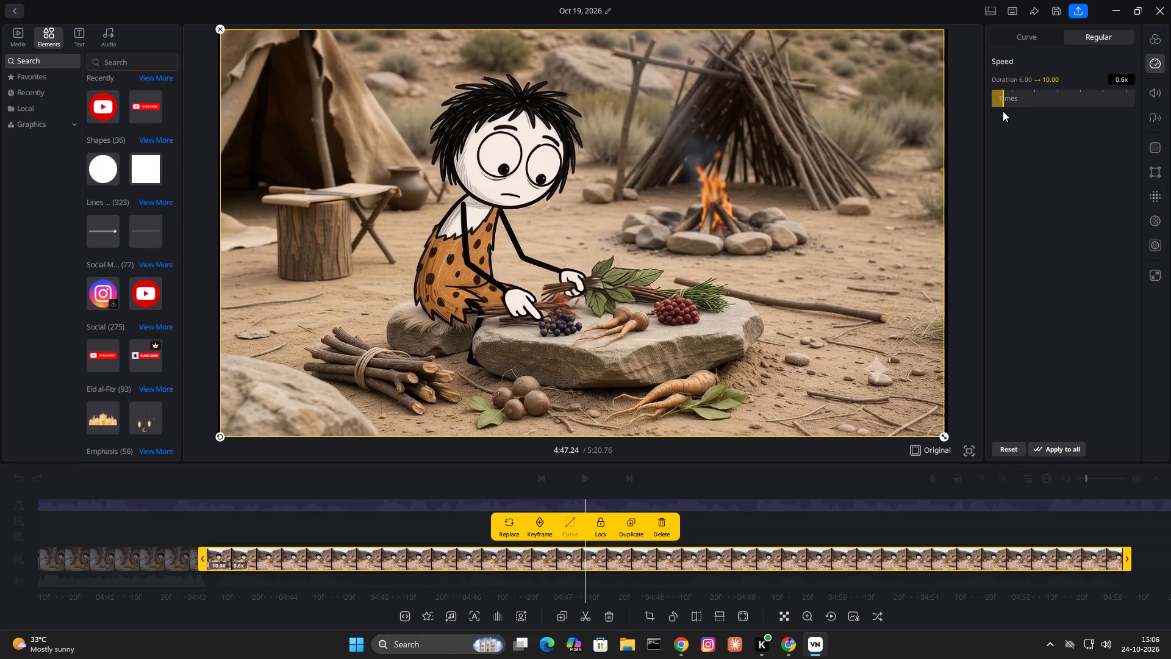
drag(1003, 111, 1003, 111)
click(698, 521)
drag(639, 524, 776, 524)
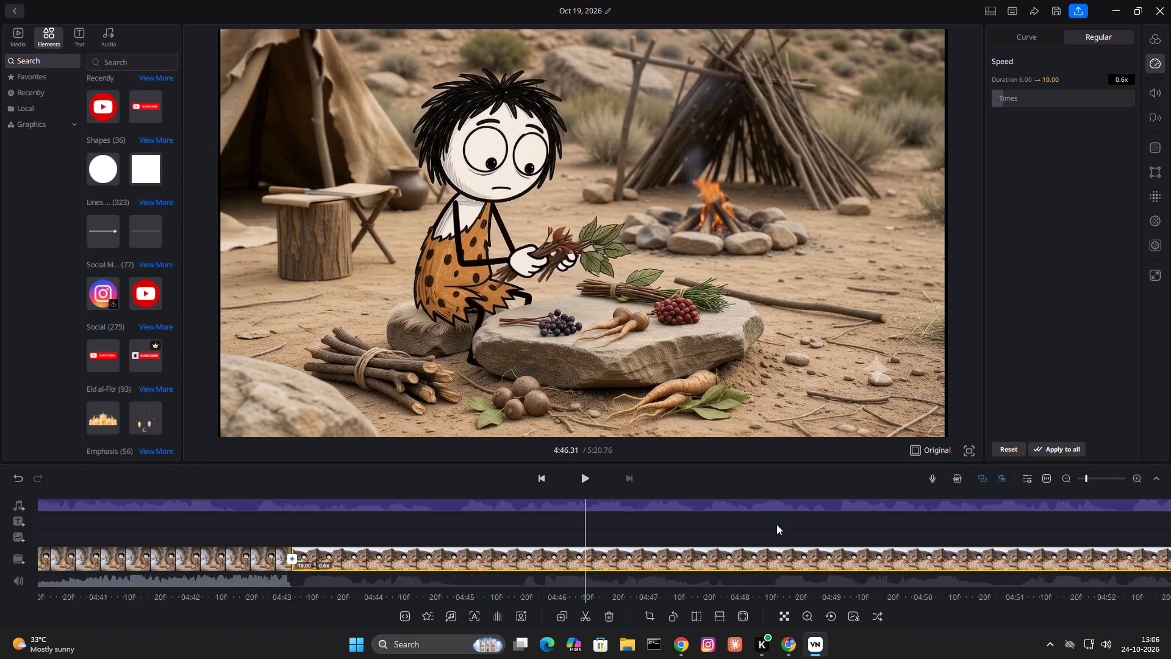
drag(776, 524, 962, 503)
drag(549, 542, 735, 531)
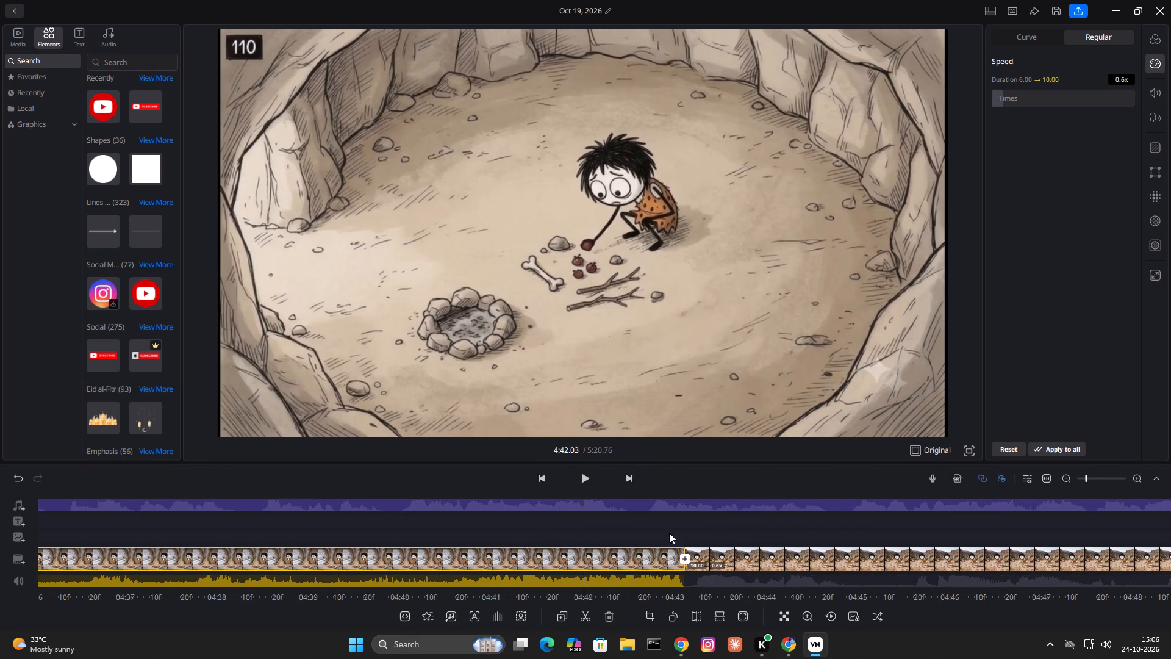
click(584, 480)
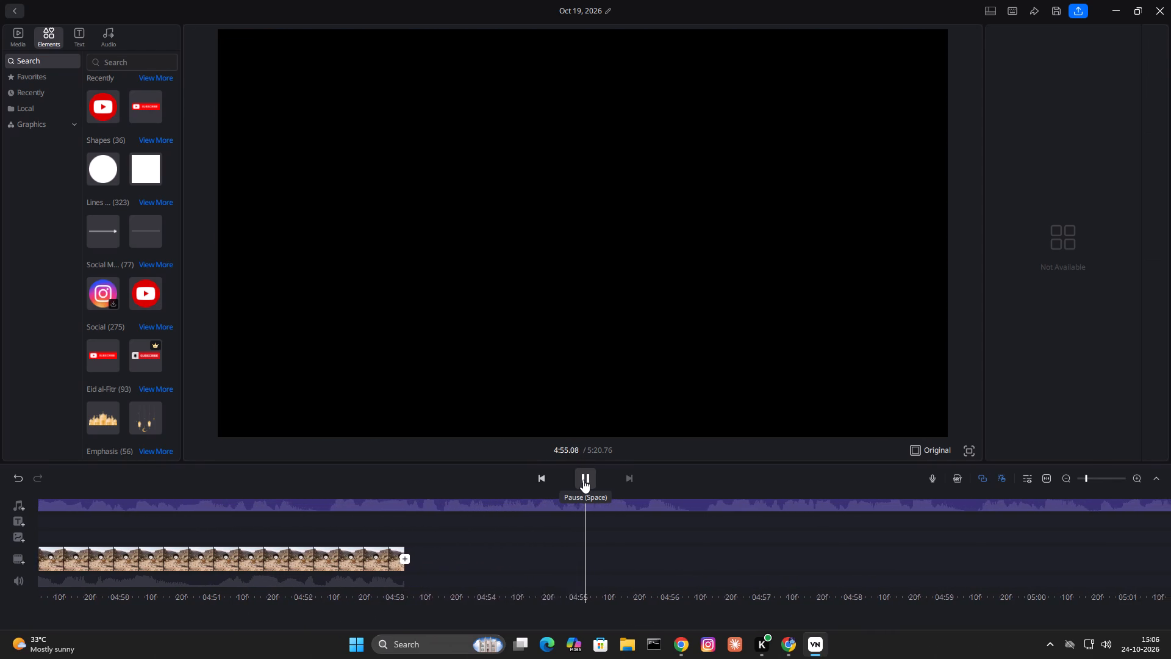
drag(511, 558, 1170, 491)
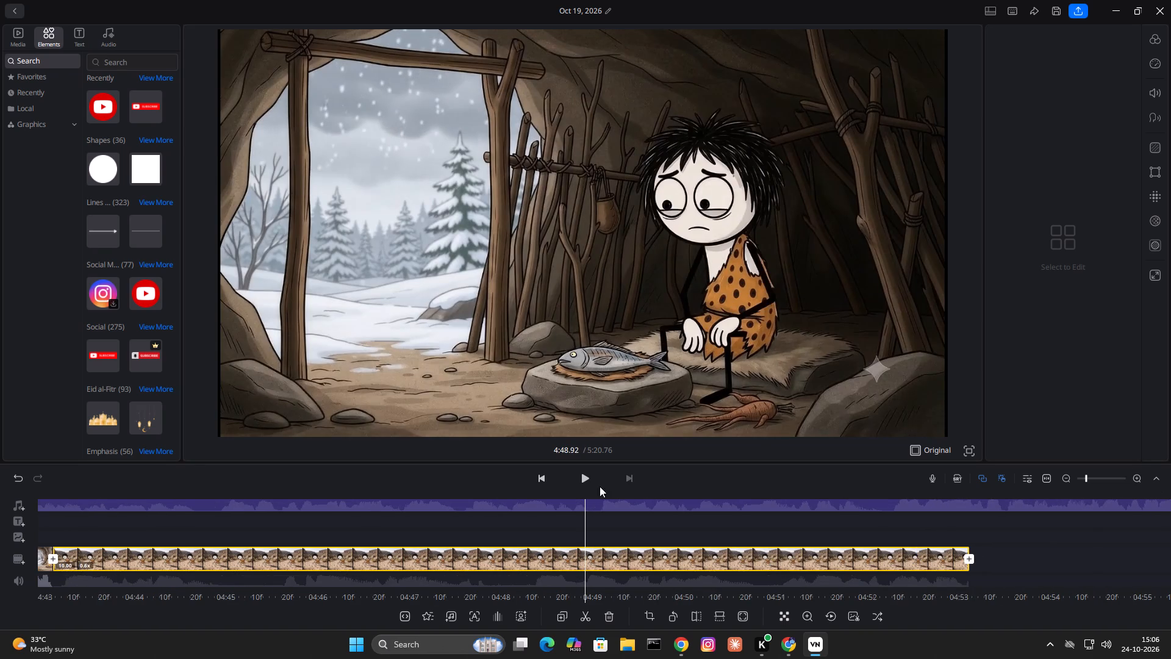
click(582, 483)
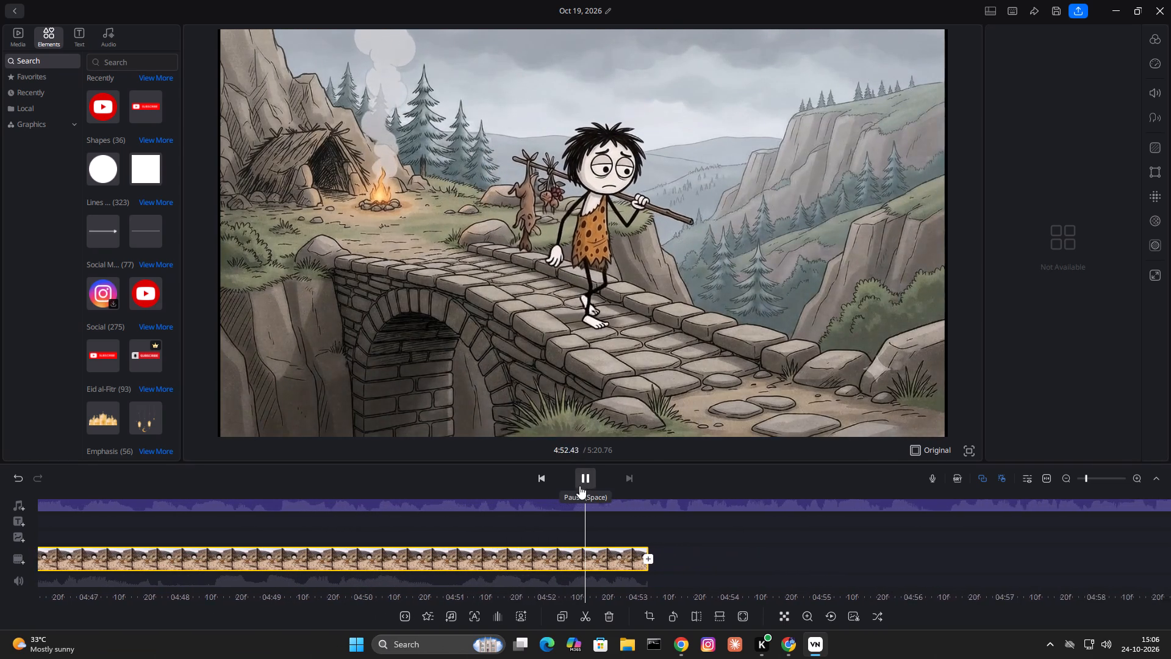
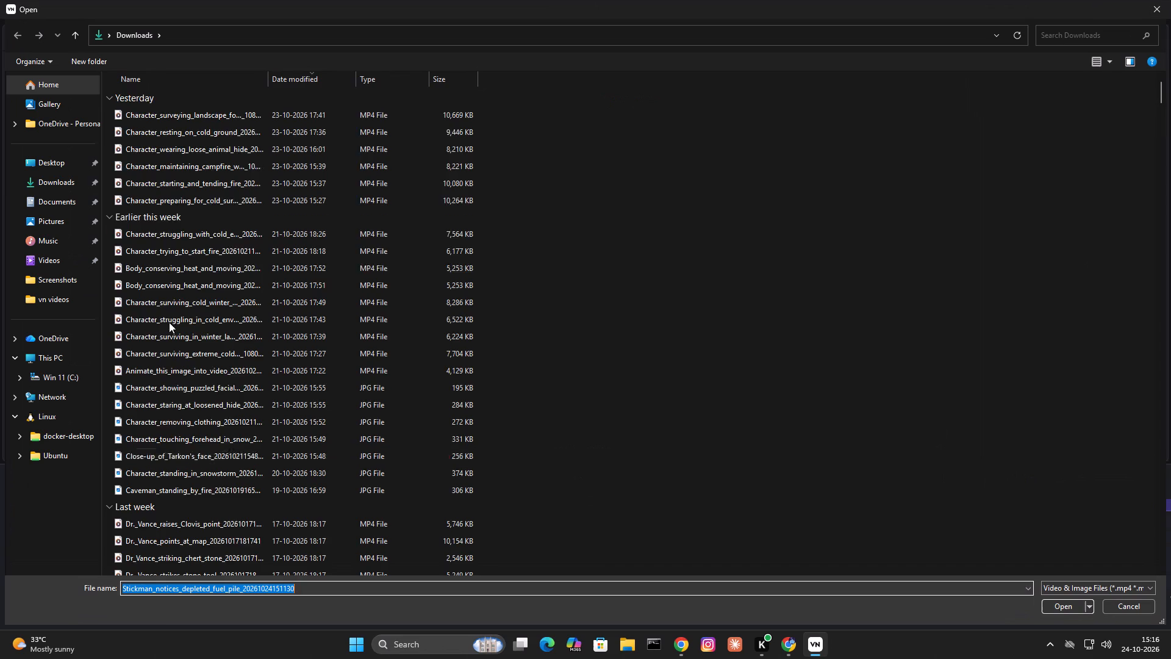
click(146, 131)
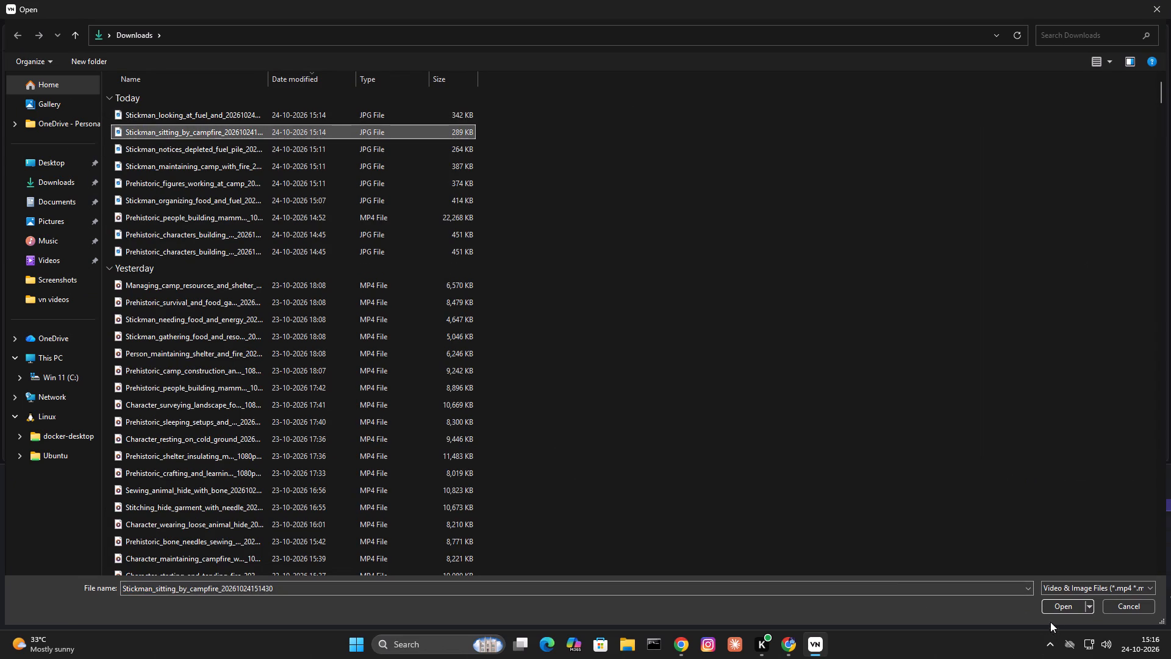
click(1054, 607)
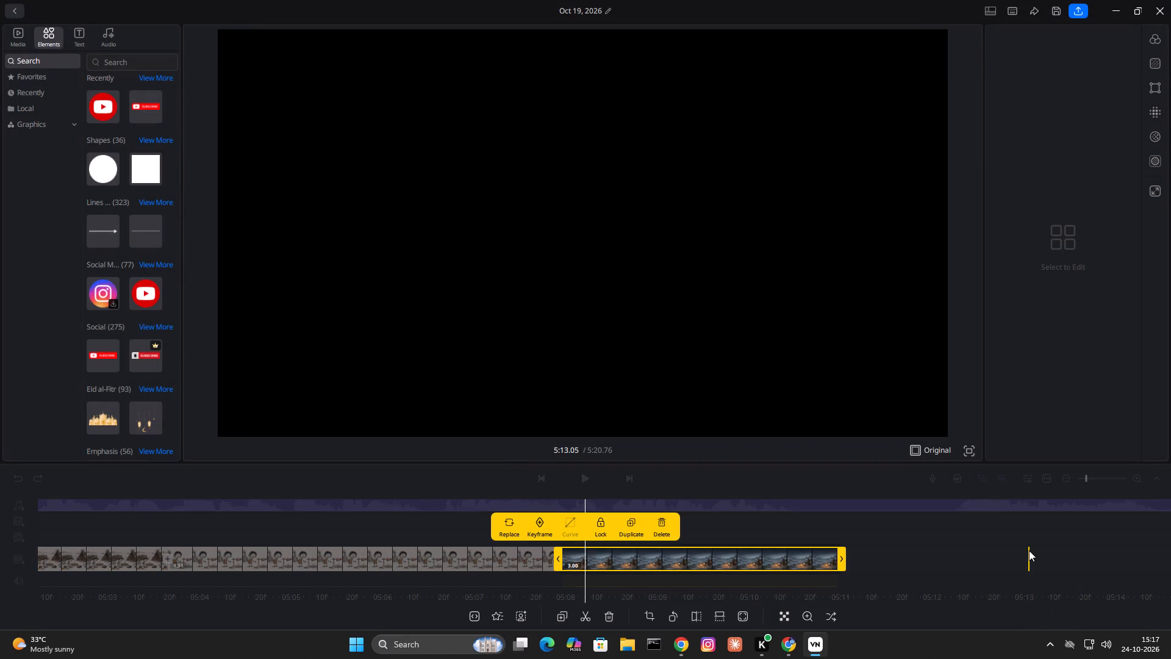
Play back the transition from Shot 118 into Shot 119 to check its timing against the narration.
click(811, 511)
drag(726, 531, 953, 511)
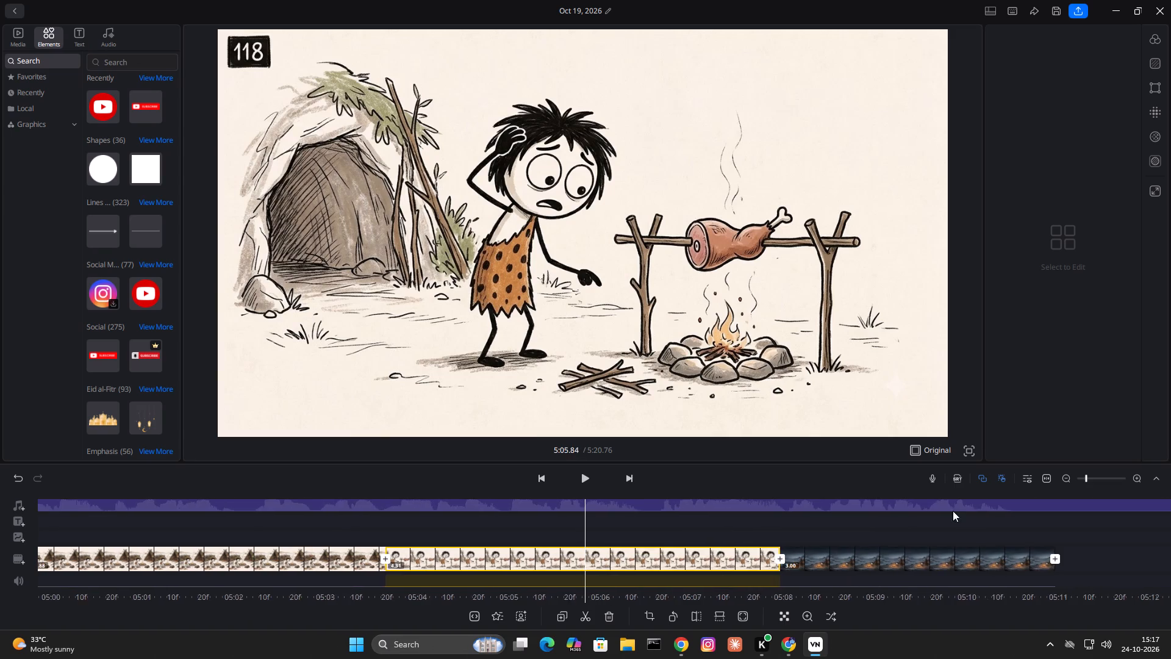
drag(953, 511, 892, 515)
click(581, 481)
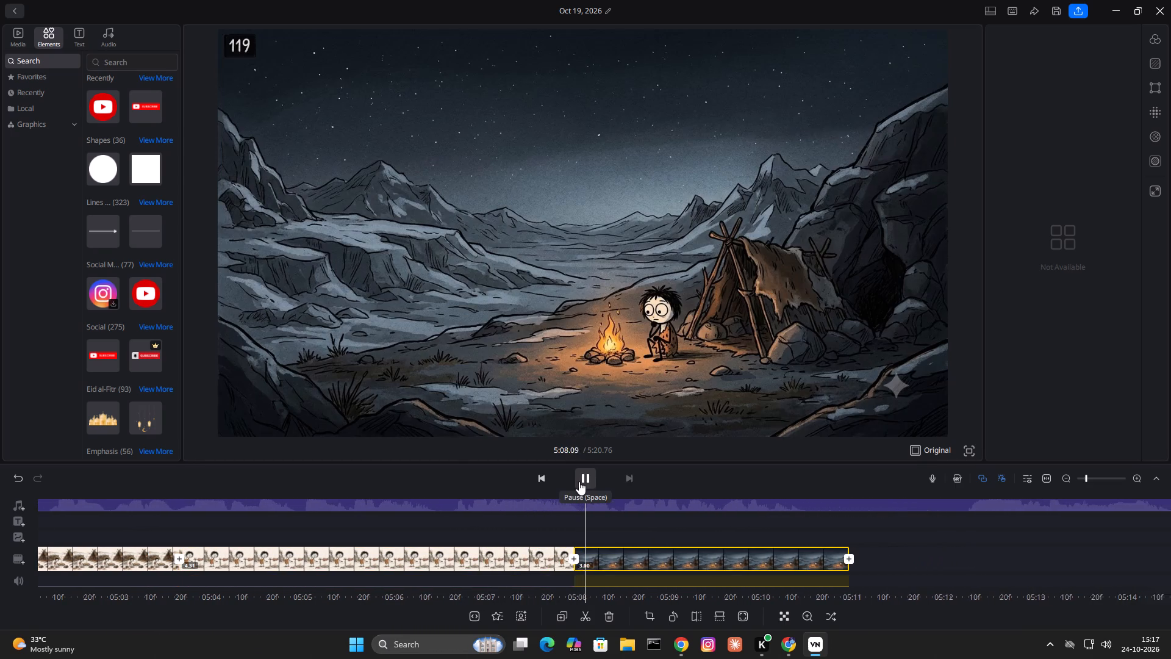
click(588, 474)
drag(559, 528, 559, 528)
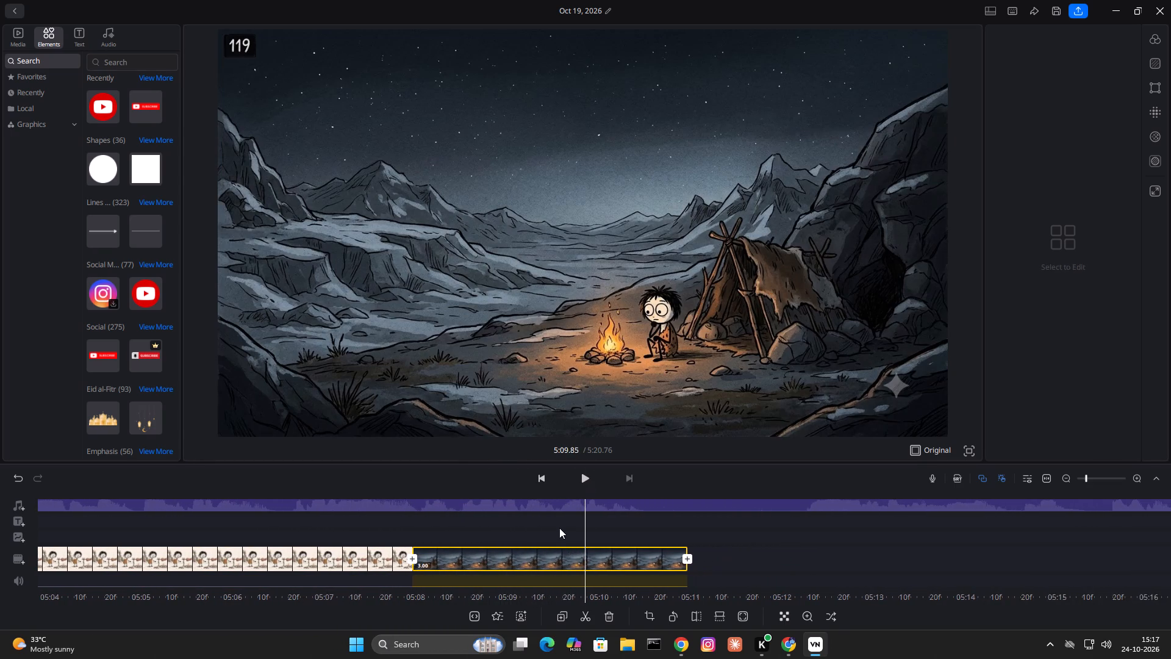
Split the narration audio at 5:09.26 and about 5:08.04, near the start of Shot 119, and select the segment between the cuts.
drag(559, 528, 615, 525)
click(575, 496)
click(575, 502)
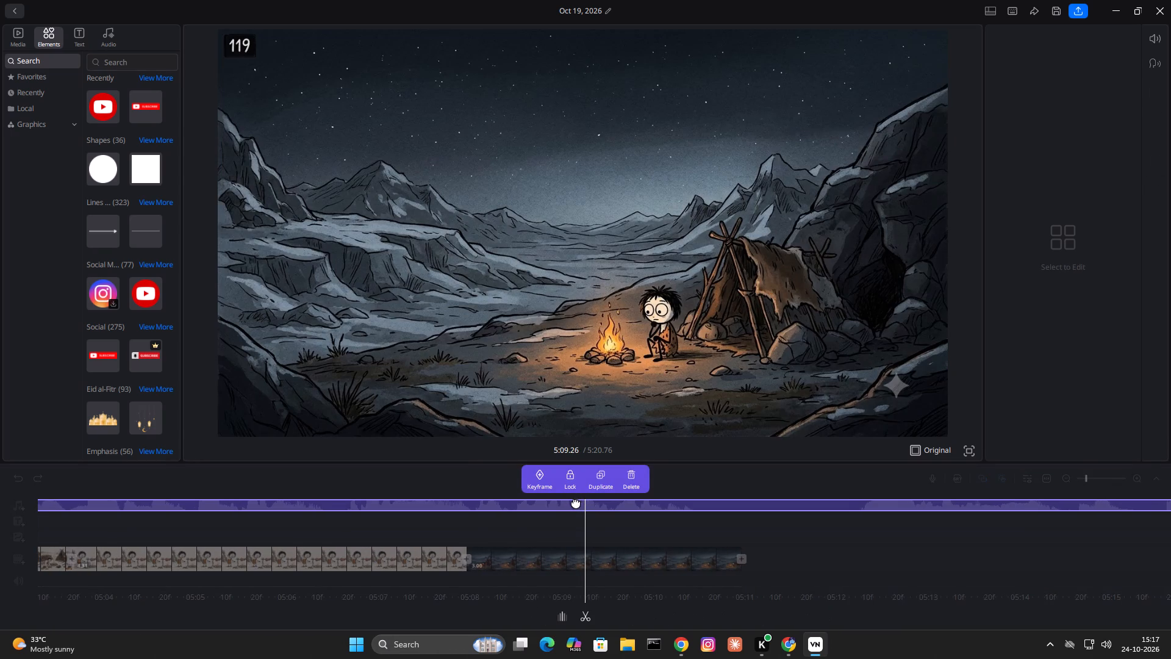
click(585, 619)
click(476, 494)
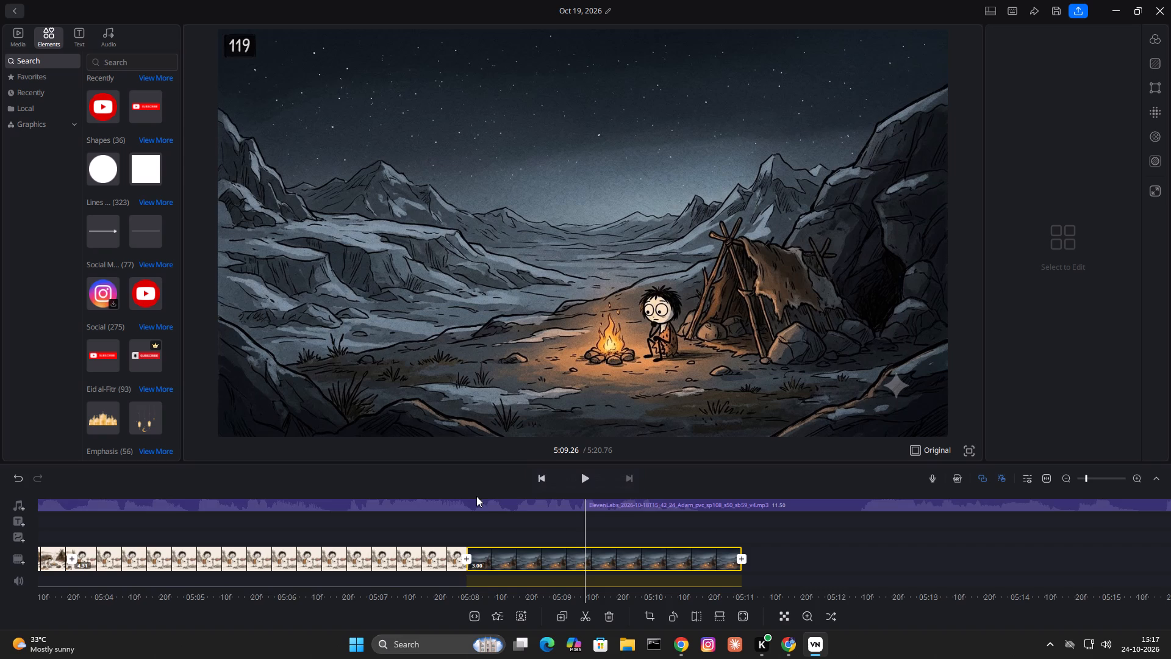
click(474, 500)
click(588, 611)
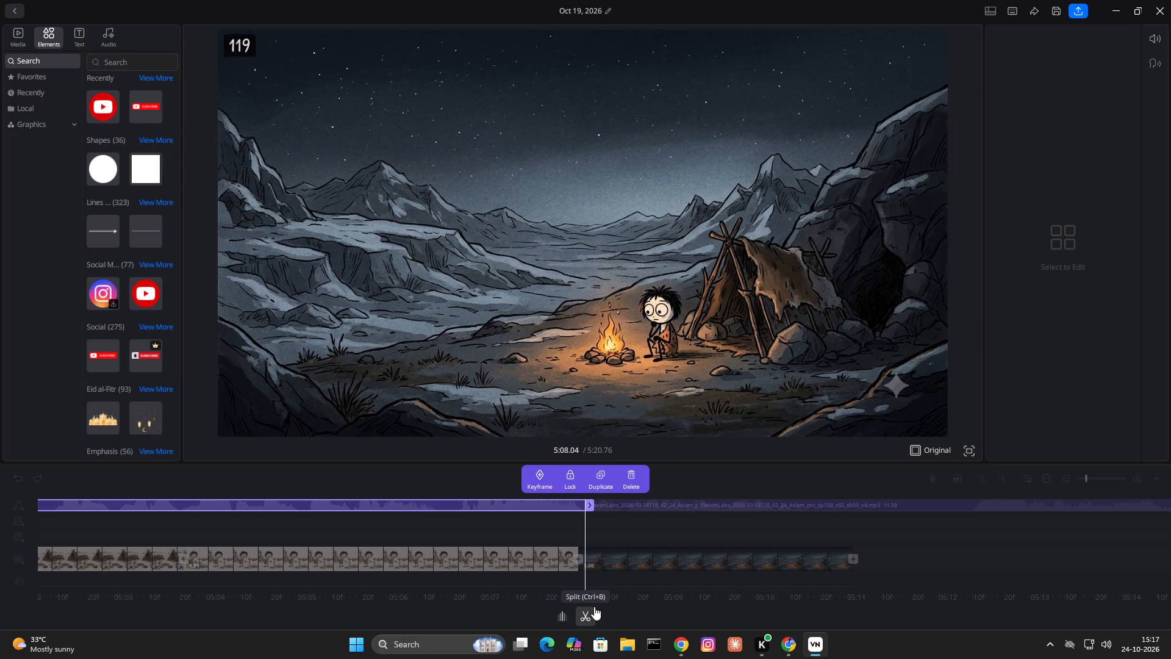
click(603, 539)
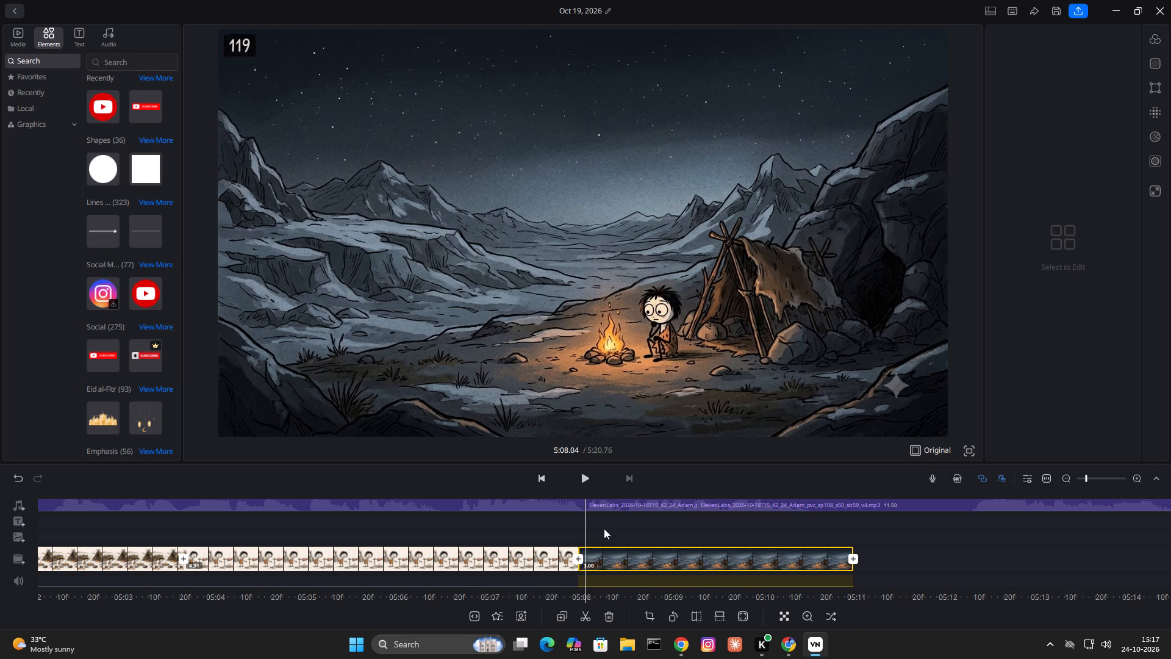
click(604, 528)
click(620, 492)
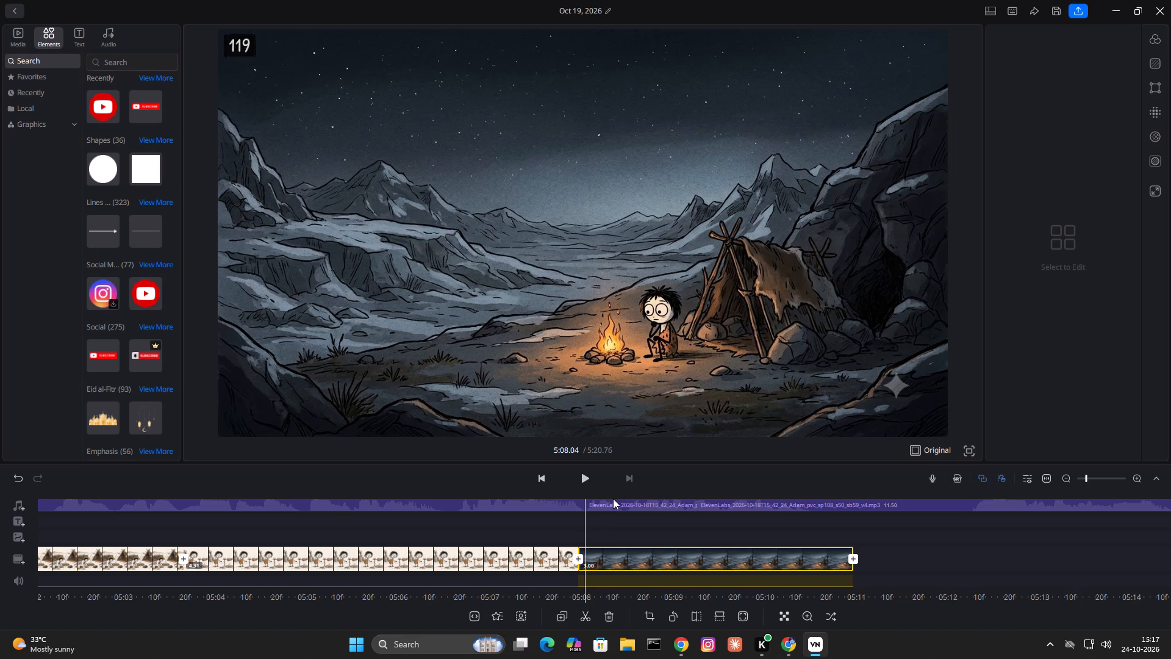
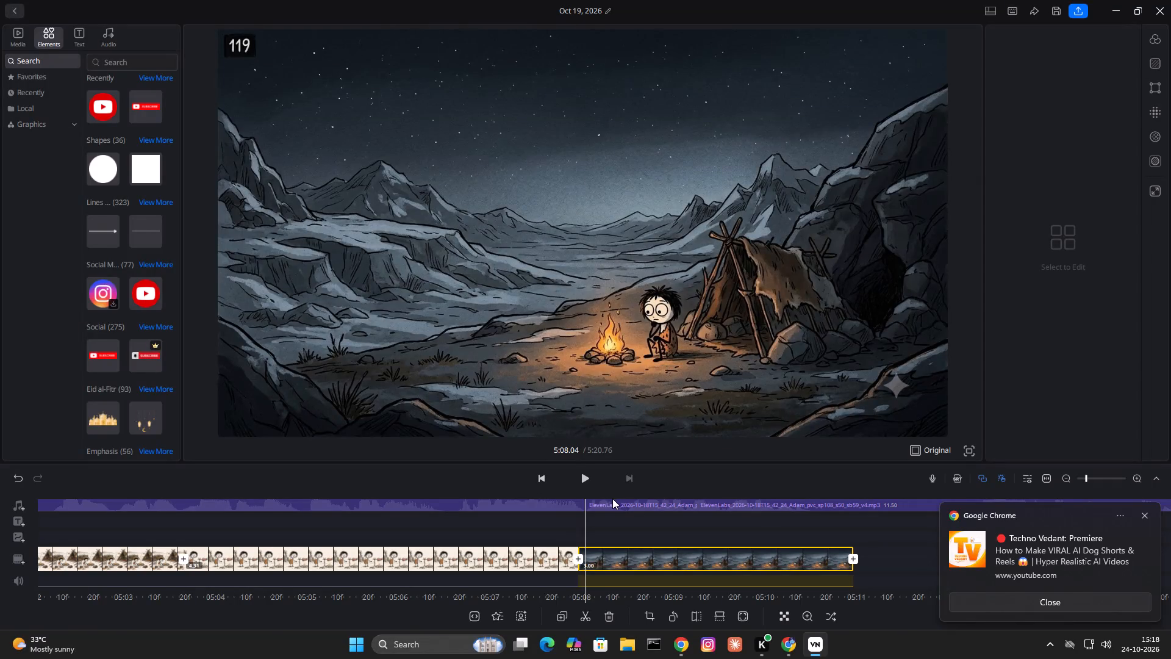
Replay the transition from Shot 118 into Shot 119 and set the playhead at the start of Shot 119, 5:07.97.
click(1147, 517)
click(880, 621)
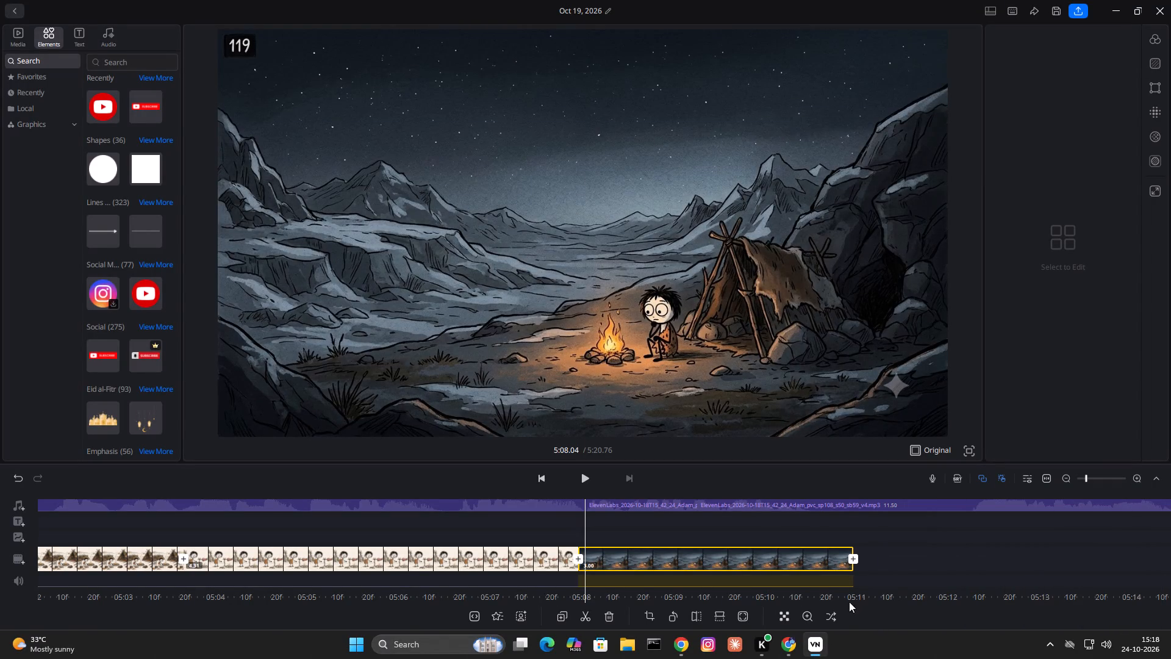
click(883, 611)
drag(592, 513, 625, 517)
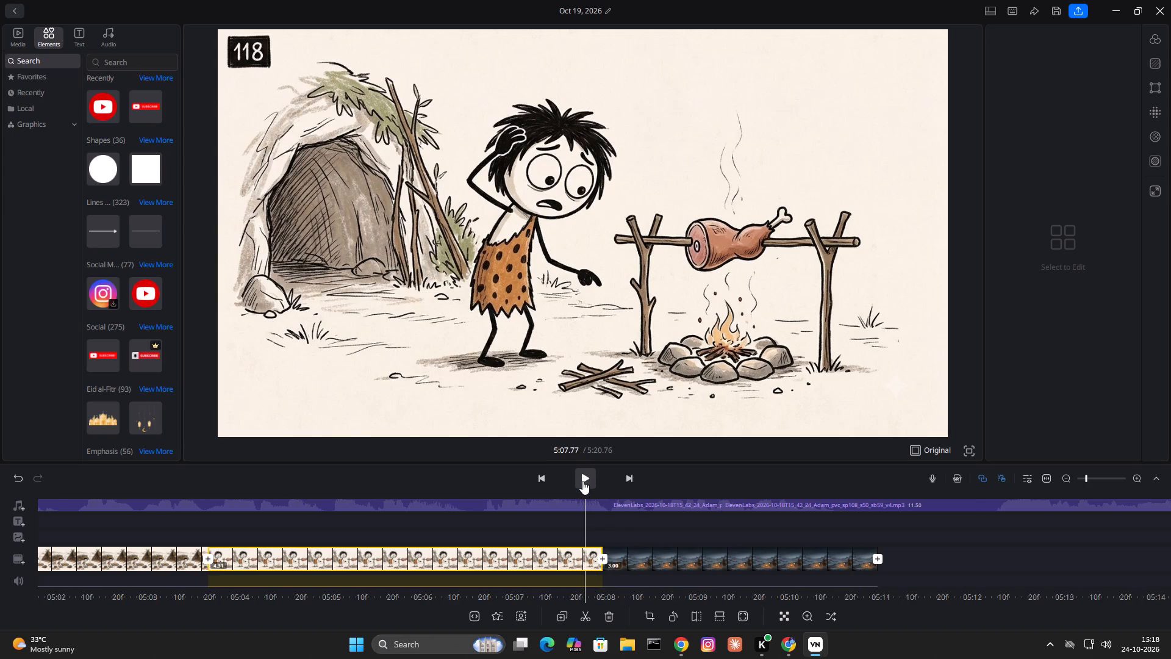
click(582, 481)
click(582, 481)
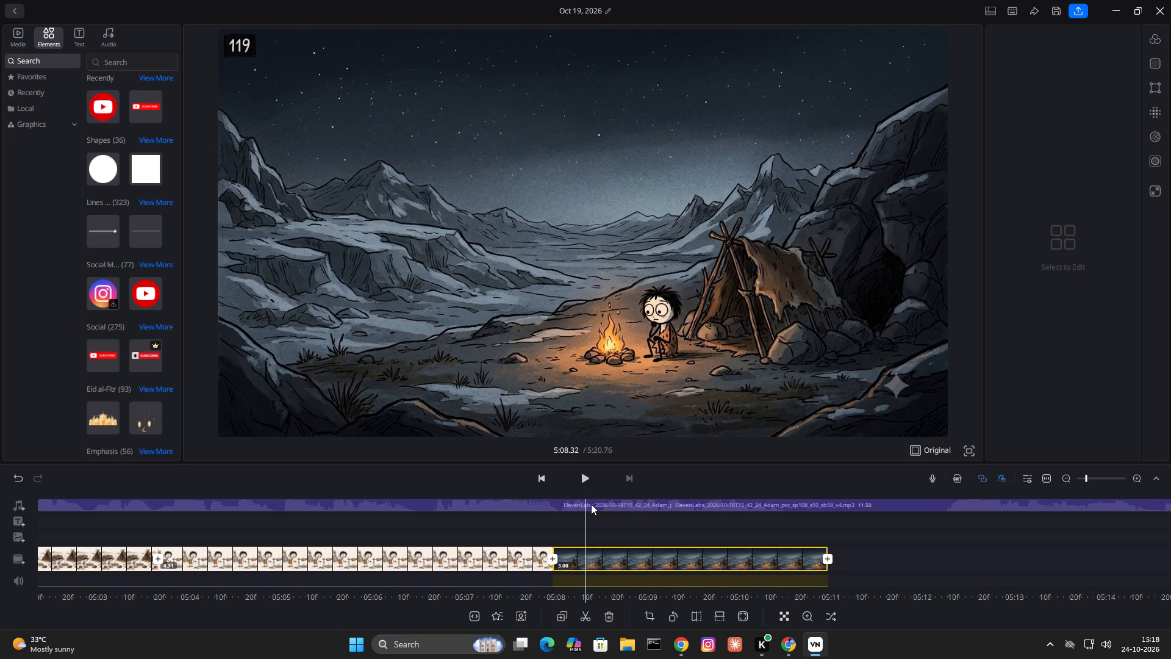
drag(609, 508, 648, 509)
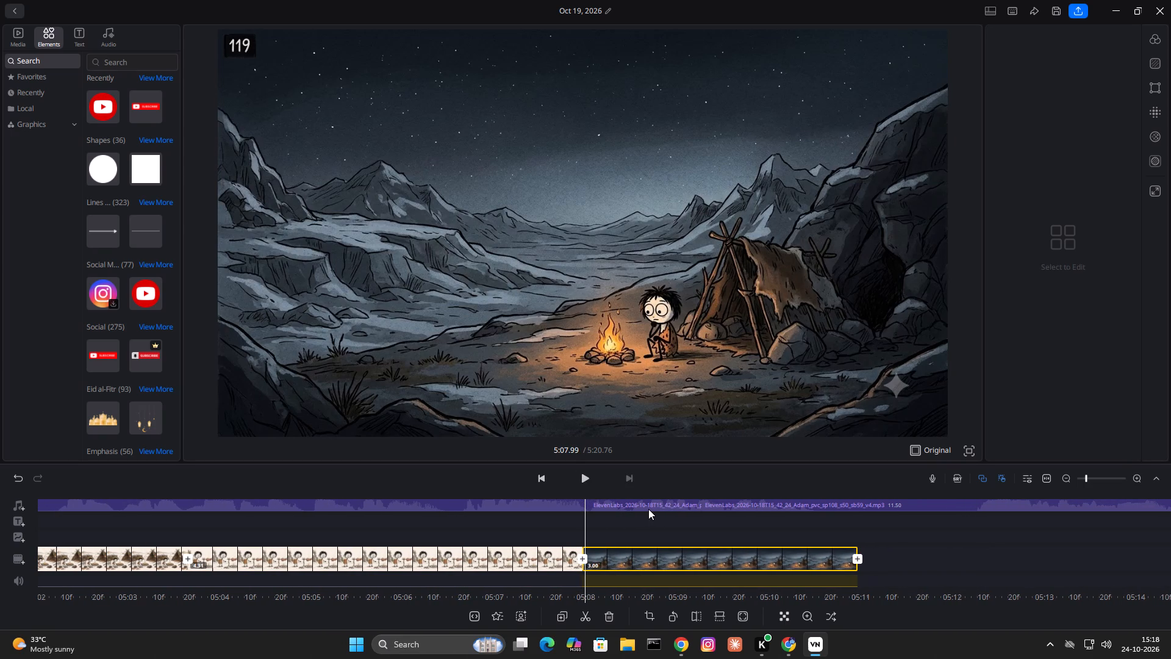
drag(648, 509, 650, 510)
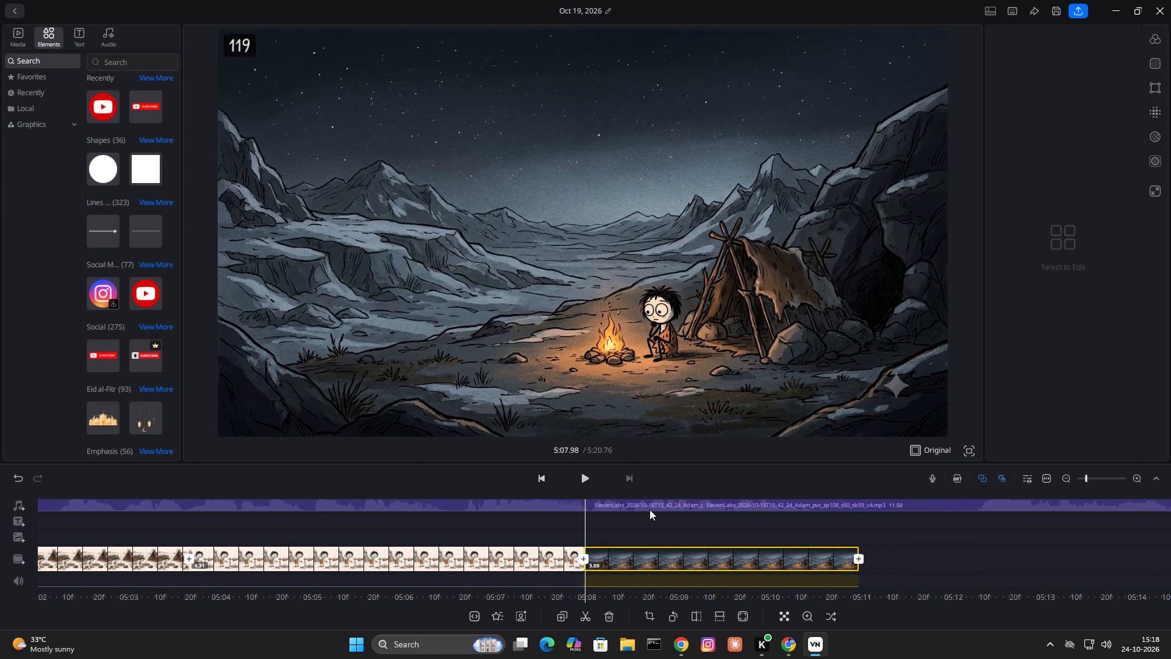
drag(650, 510, 650, 510)
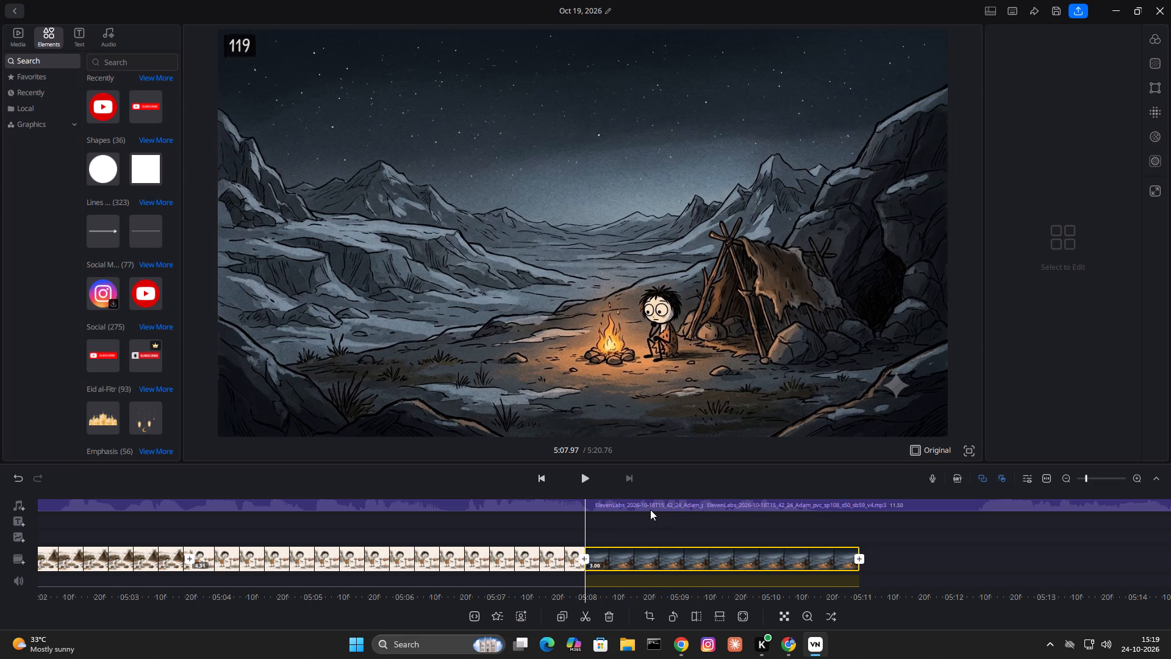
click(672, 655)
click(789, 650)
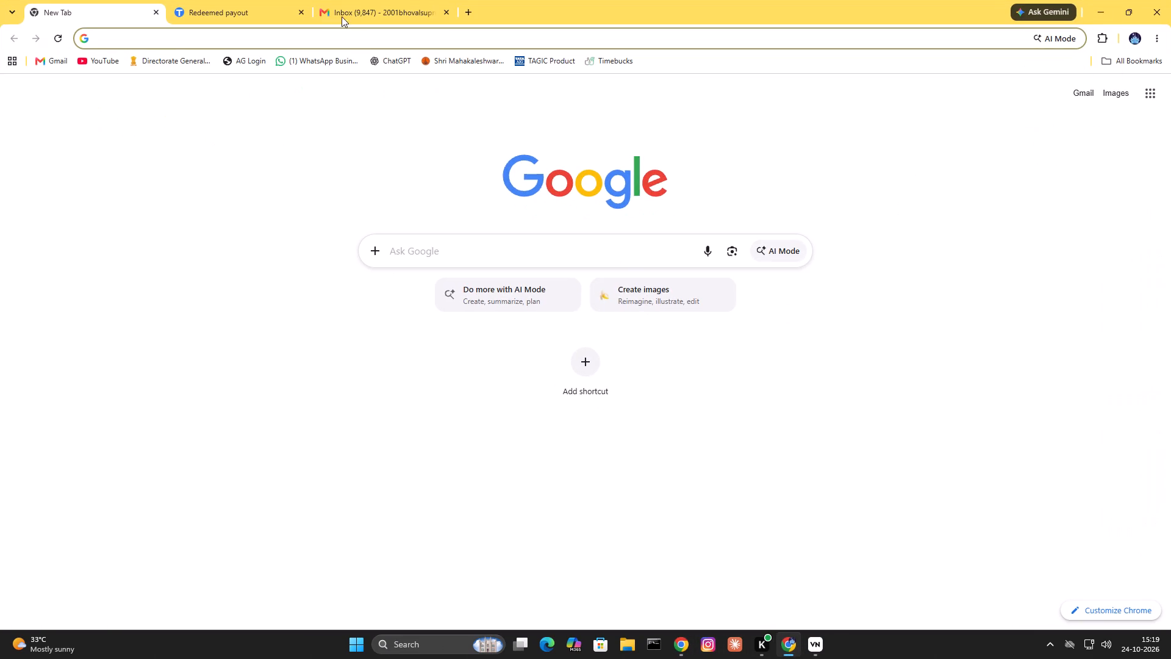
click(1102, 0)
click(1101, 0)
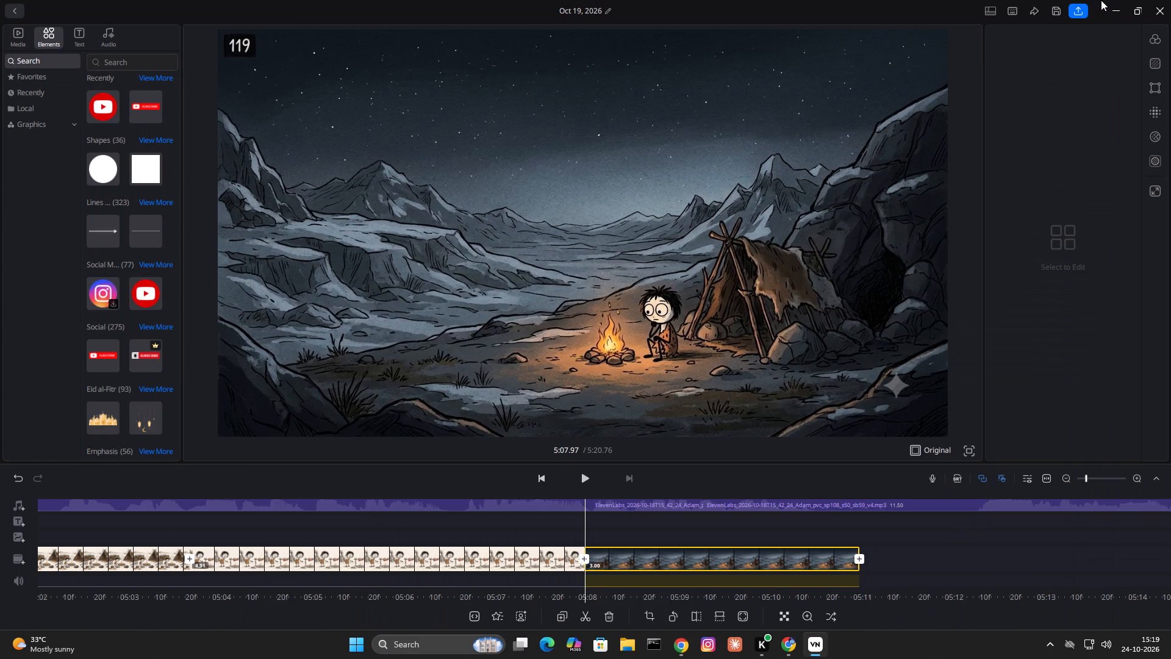
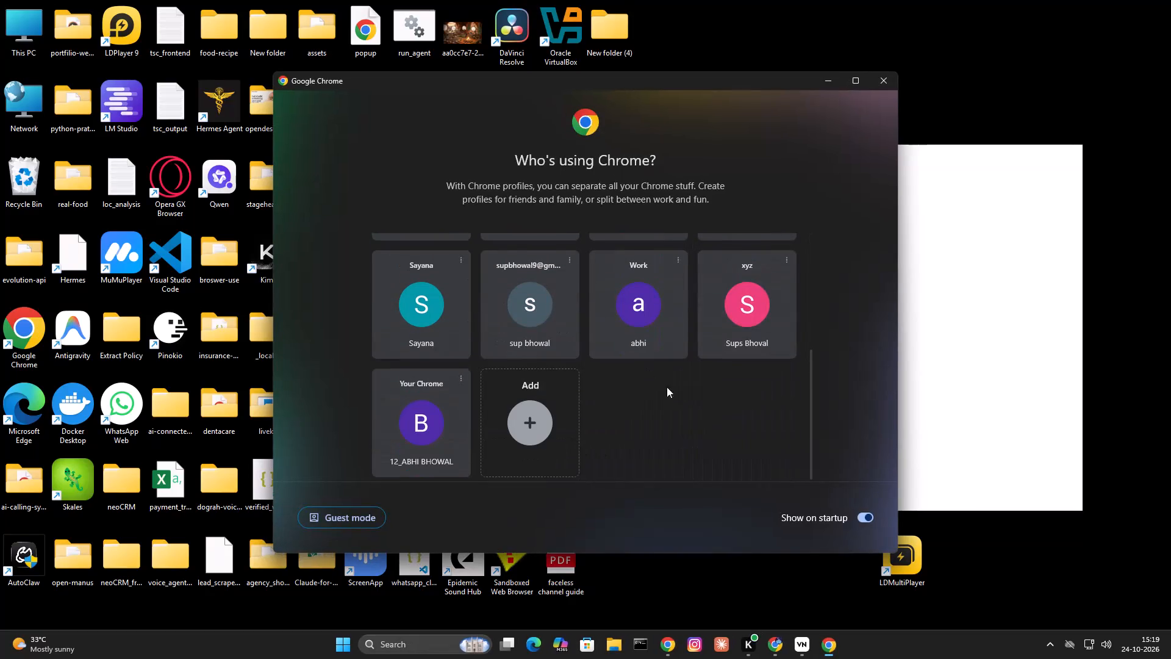
Open the "xyz" Chrome profile and load the YouTube home page.
click(750, 341)
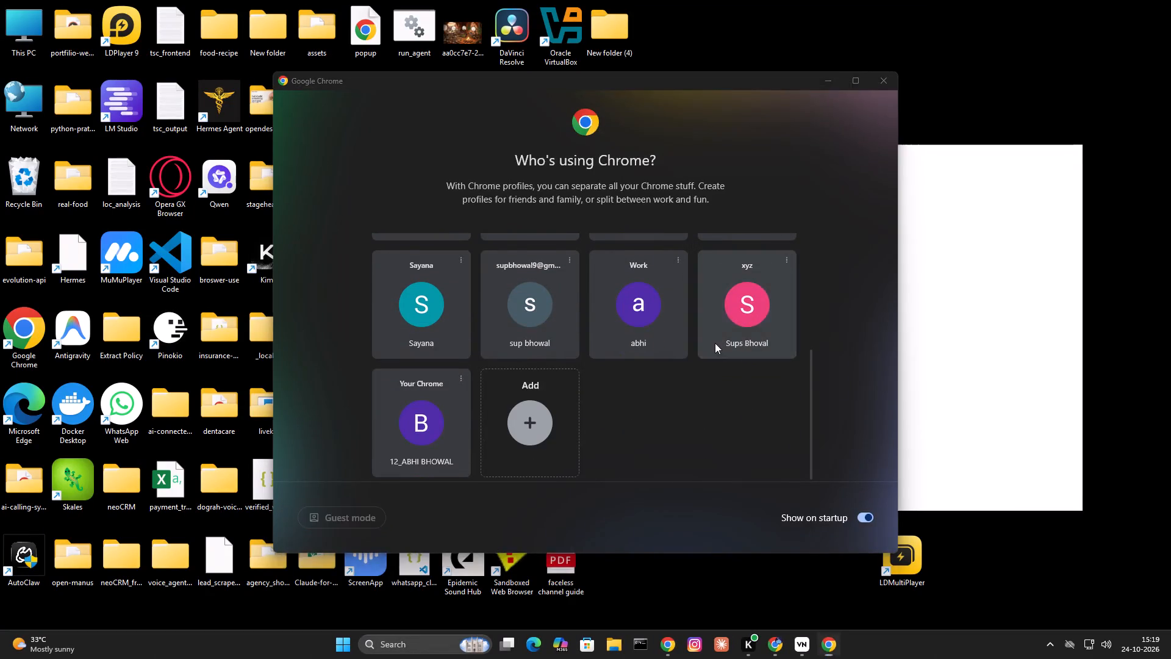
click(345, 405)
click(811, 60)
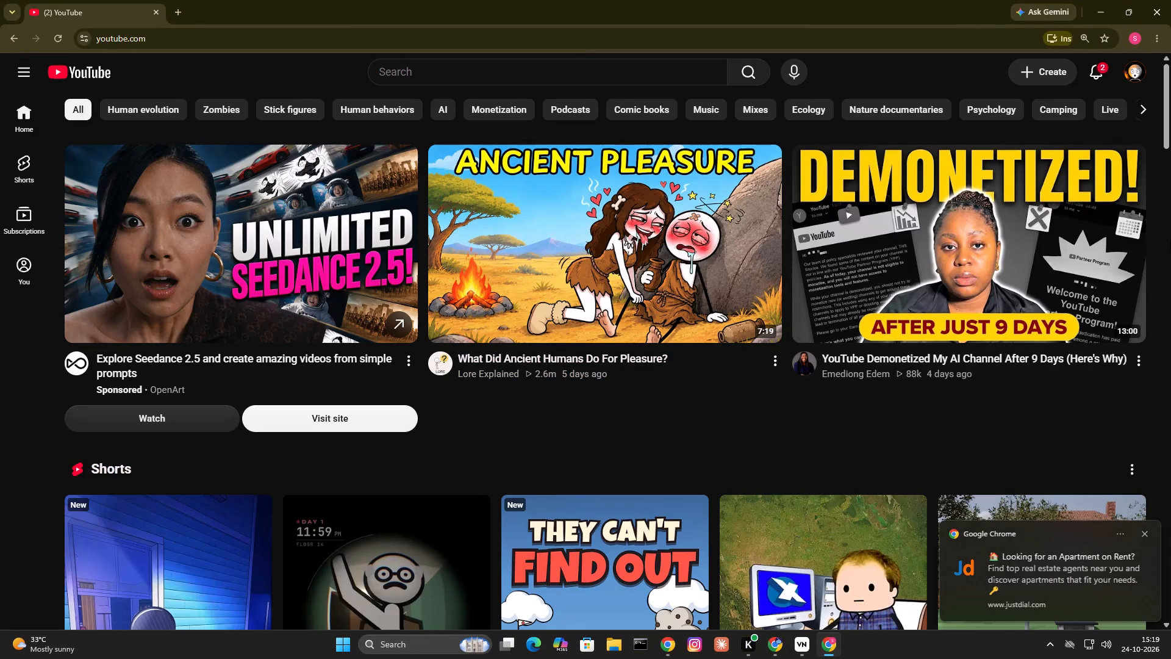
Check the YouTube notifications and look through the recommended videos and Shorts on the home feed.
click(1091, 79)
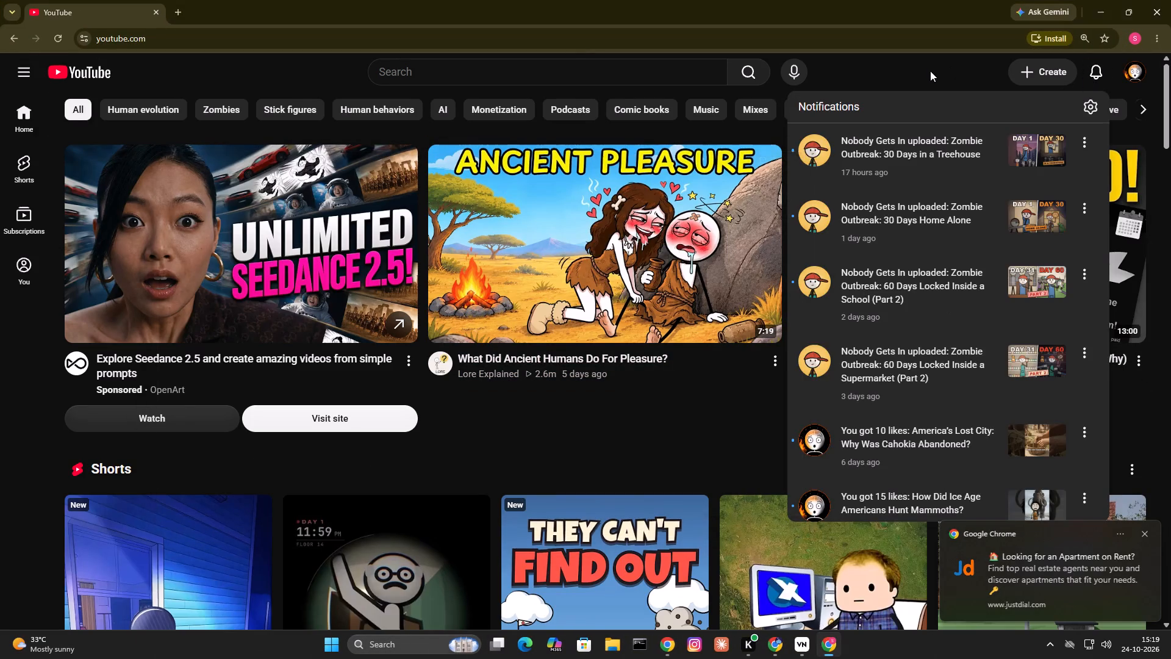
click(930, 71)
scroll(773, 168, down, 4)
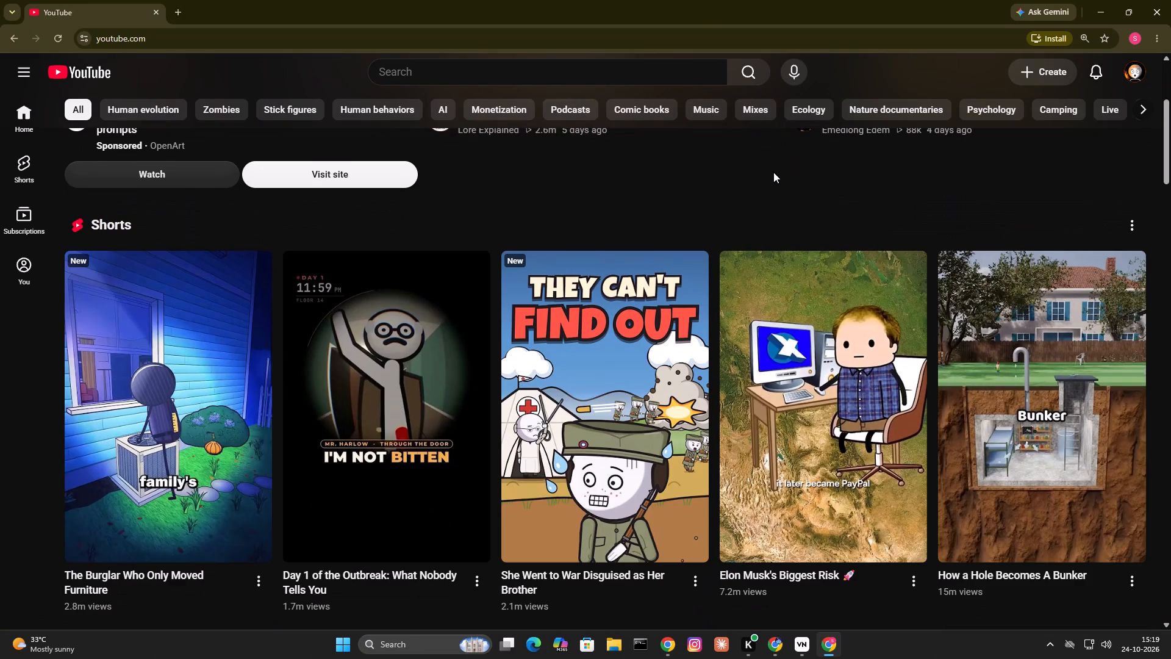
scroll(773, 172, up, 3)
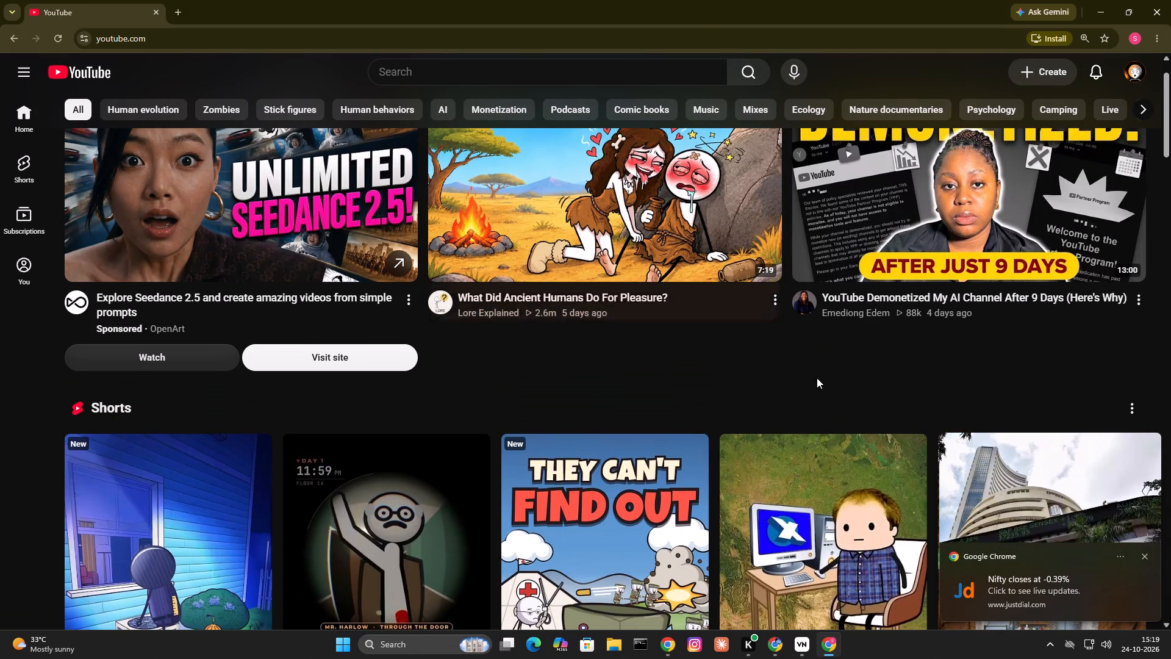
scroll(945, 421, down, 1)
Open the Lore Explained channel, examine its latest videos, and return to the YouTube home feed.
click(445, 322)
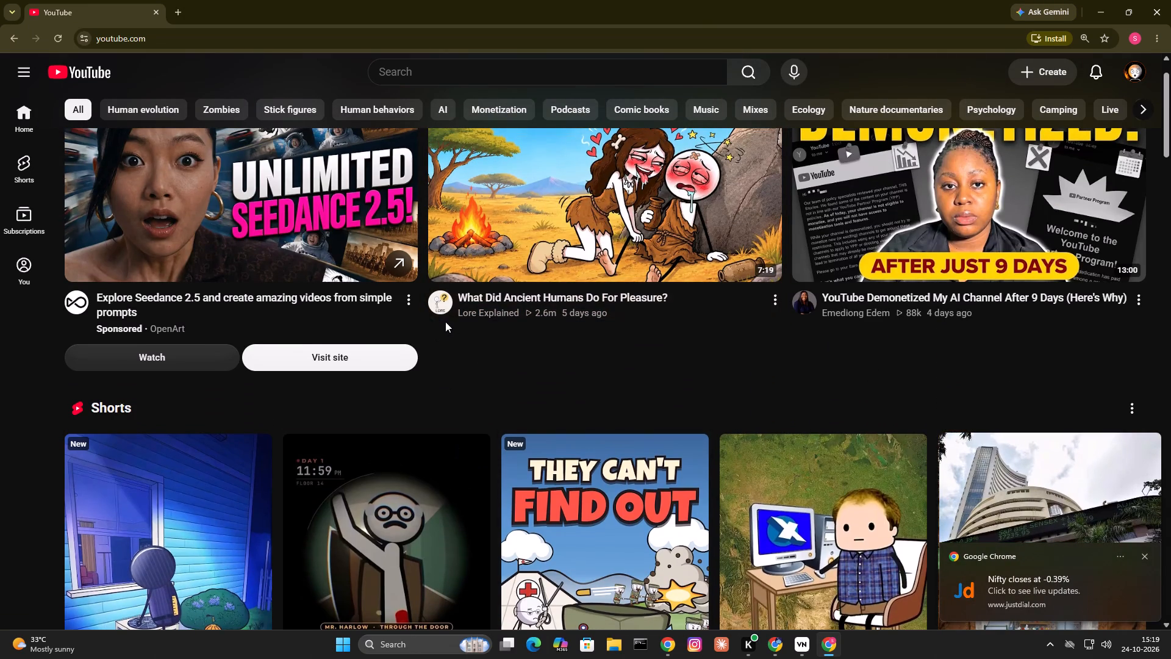
click(440, 311)
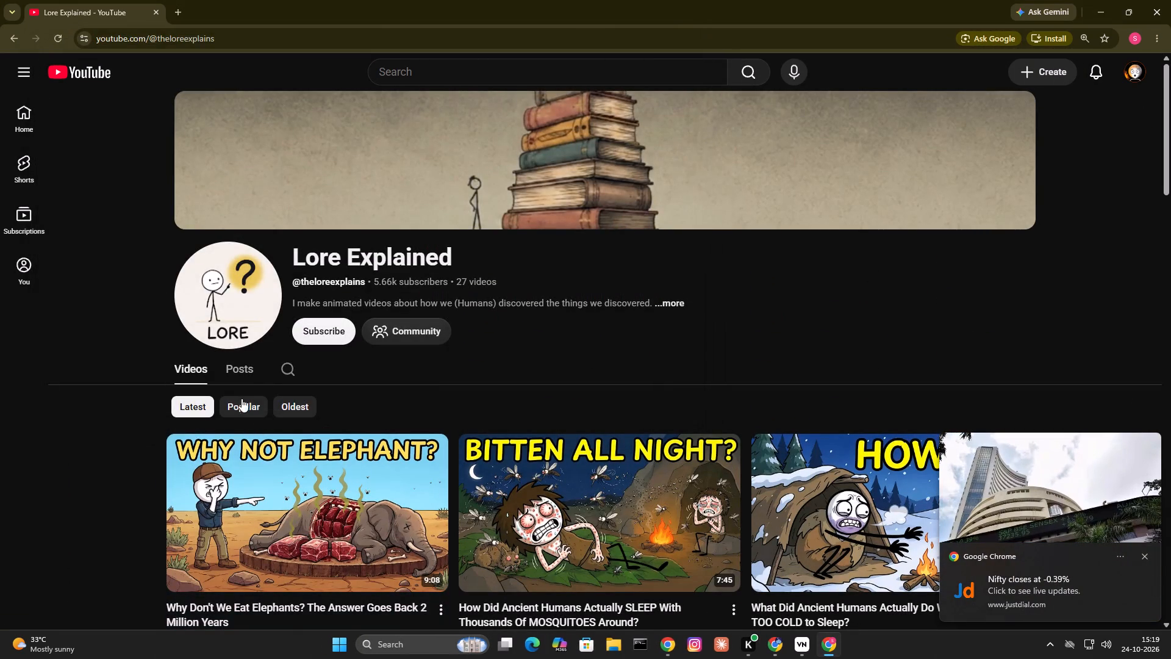
scroll(911, 234, down, 5)
scroll(1169, 257, down, 5)
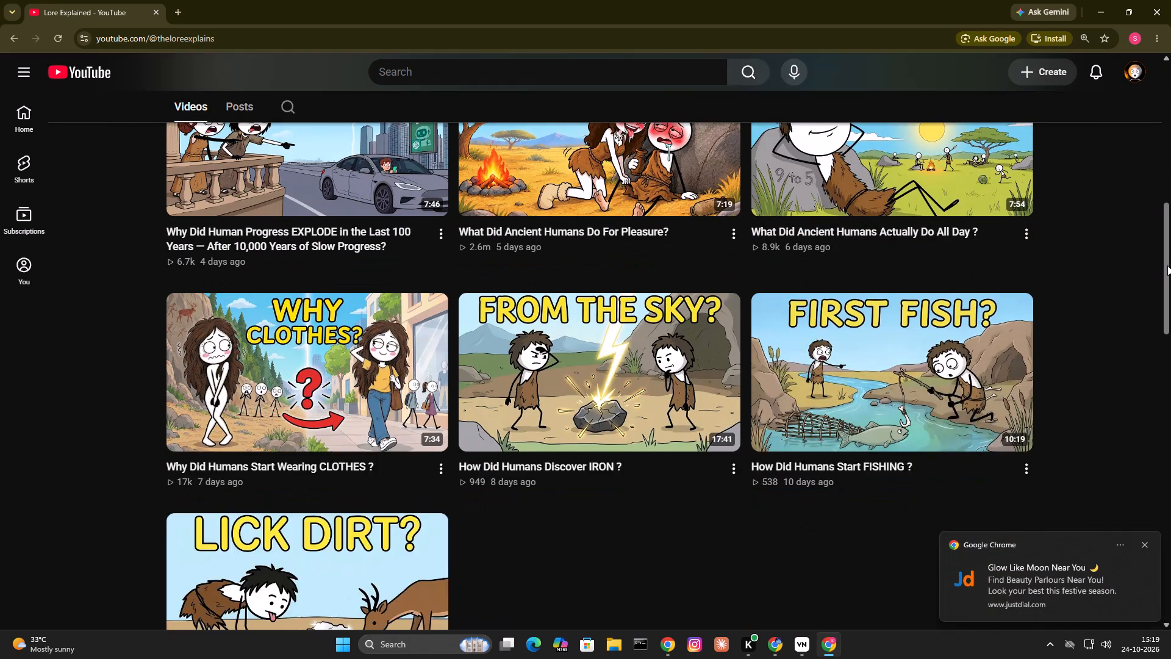
scroll(1167, 265, up, 2)
scroll(646, 376, up, 5)
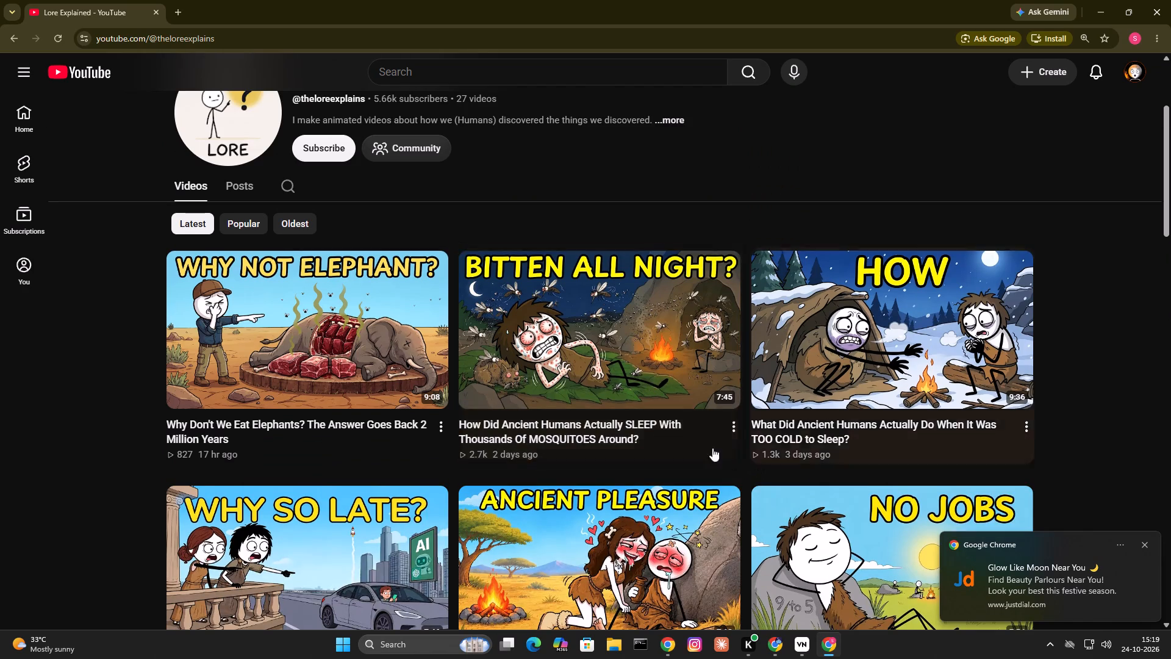
click(18, 37)
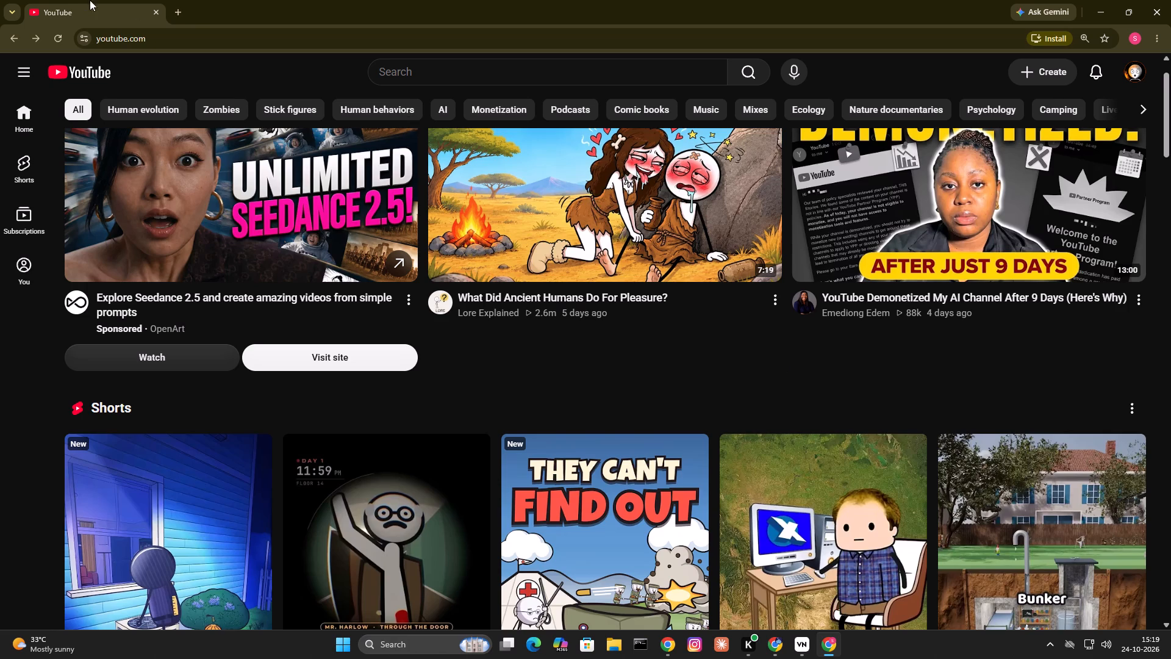
Open the vidIQ home feed in a new tab and review its suggestions for the Deep Humans channel.
click(176, 12)
text(vid)
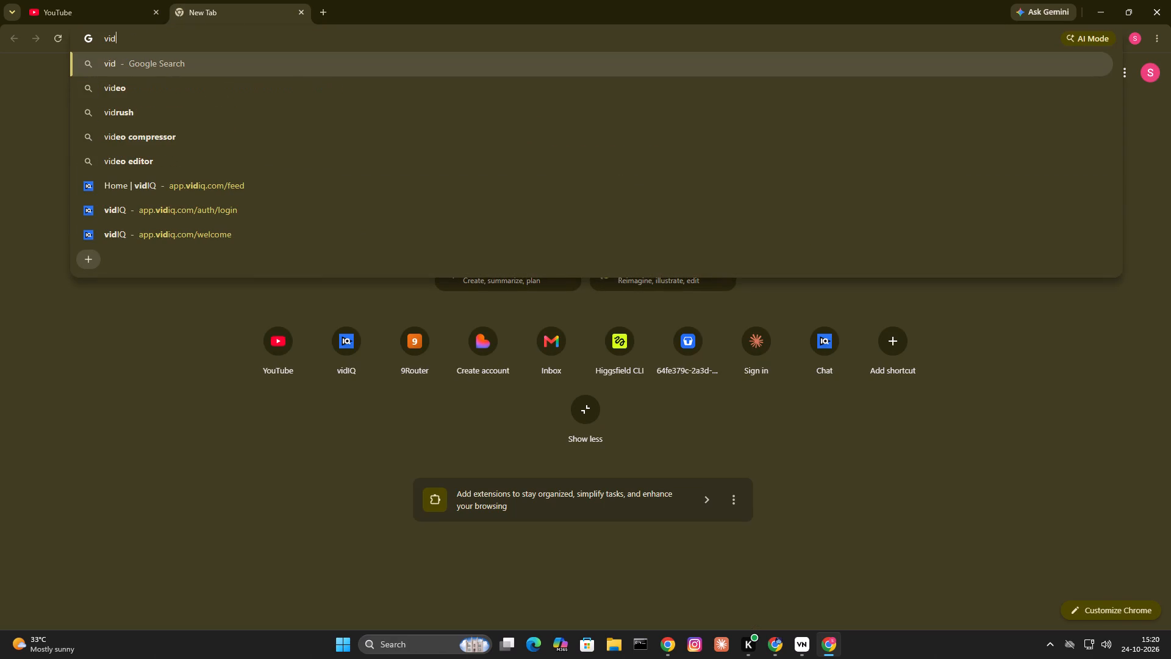
click(137, 198)
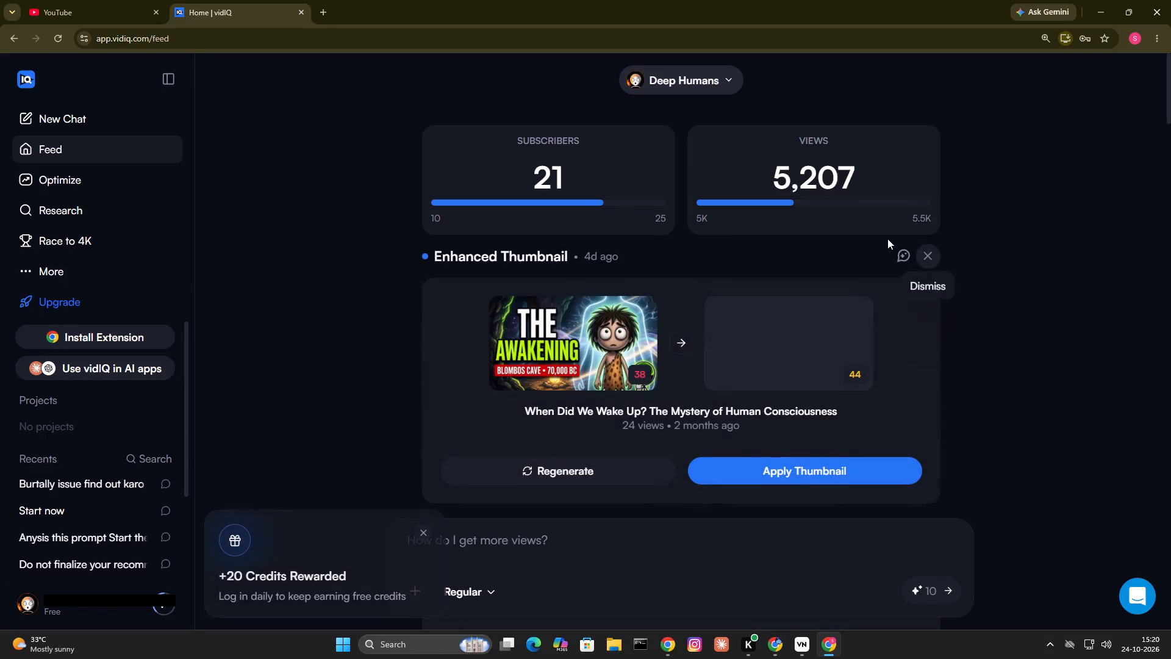
scroll(997, 221, down, 4)
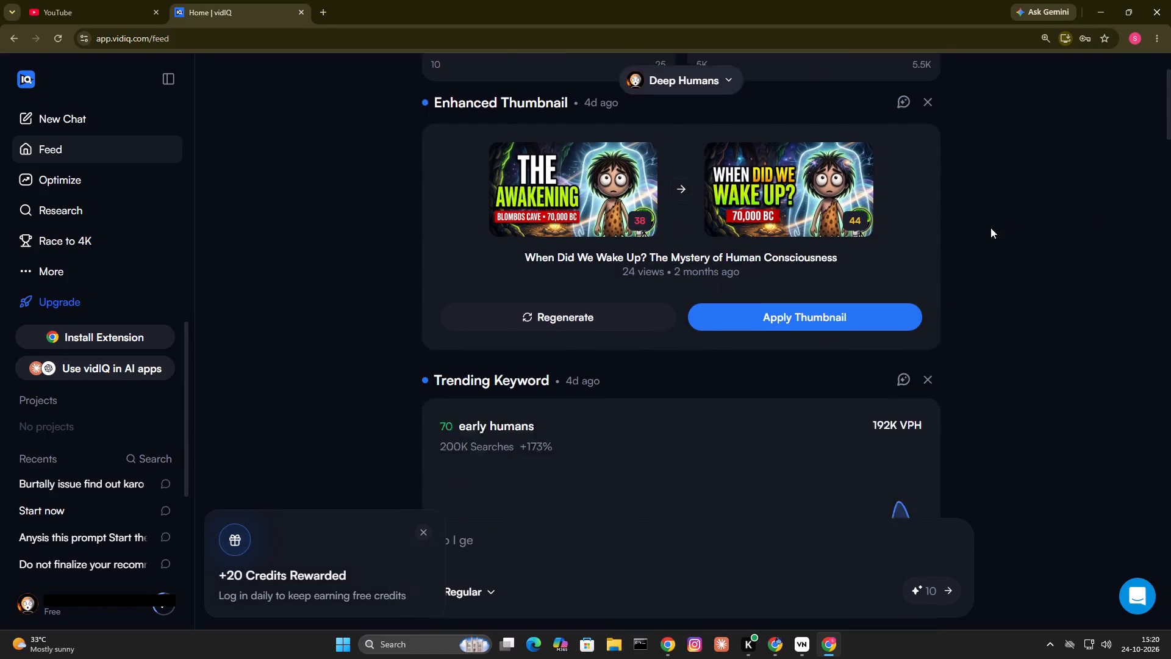
scroll(88, 225, down, 1)
Open vidIQ's Research section and examine the suggested keywords, rising keywords, and outlier videos and shorts.
click(86, 187)
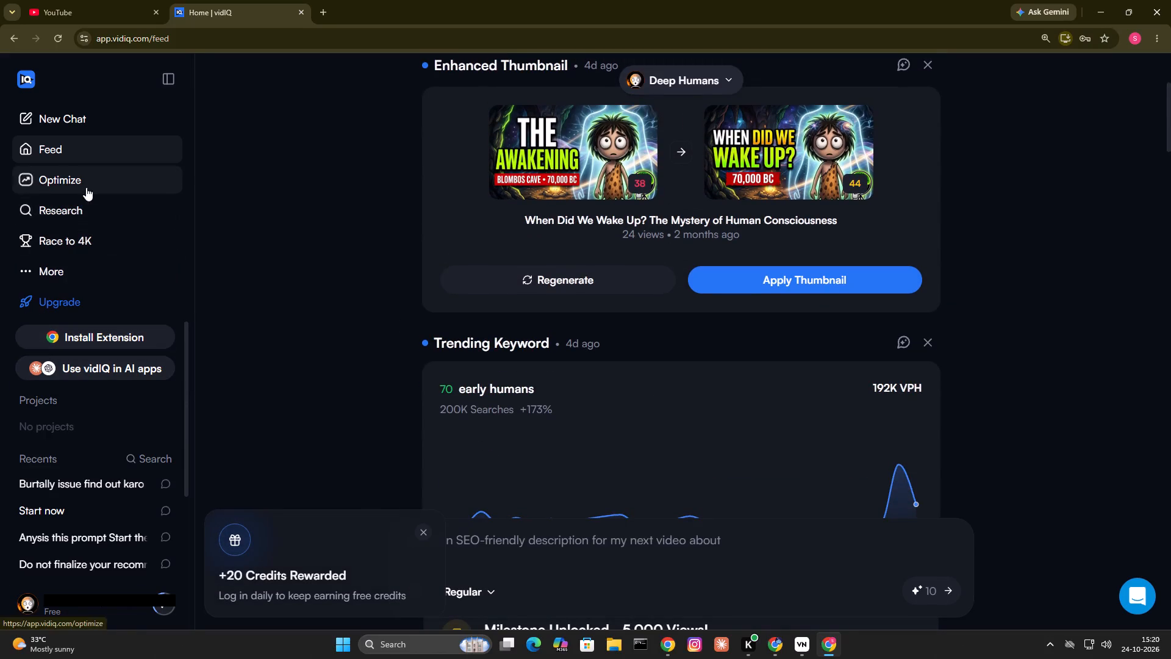
click(84, 211)
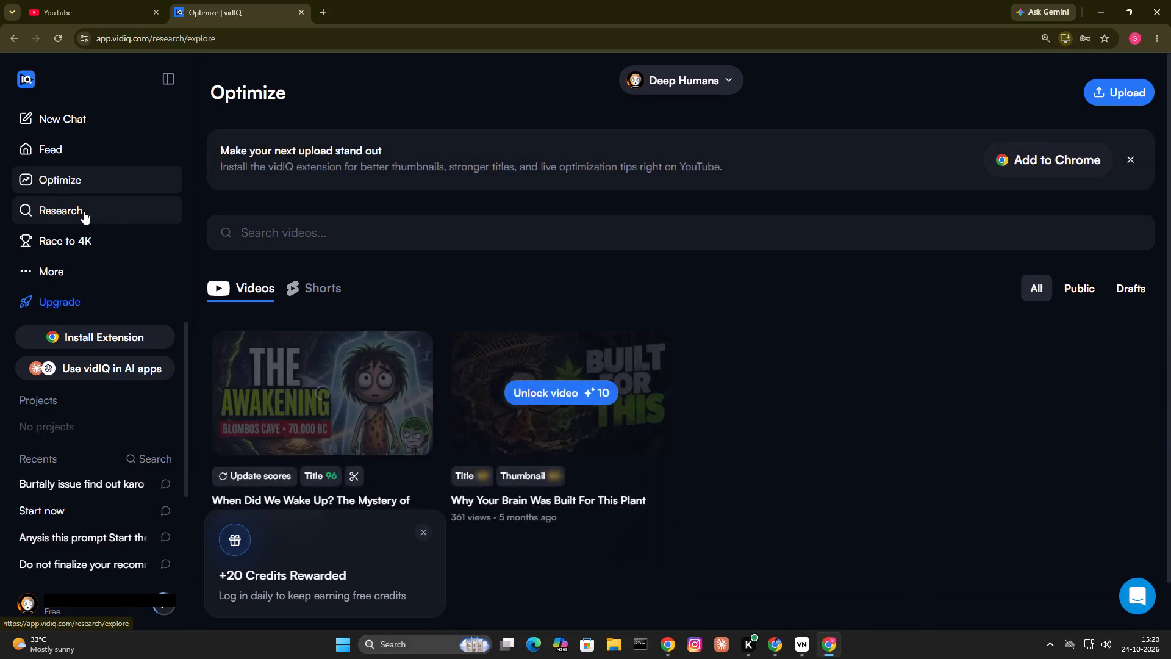
scroll(836, 218, down, 2)
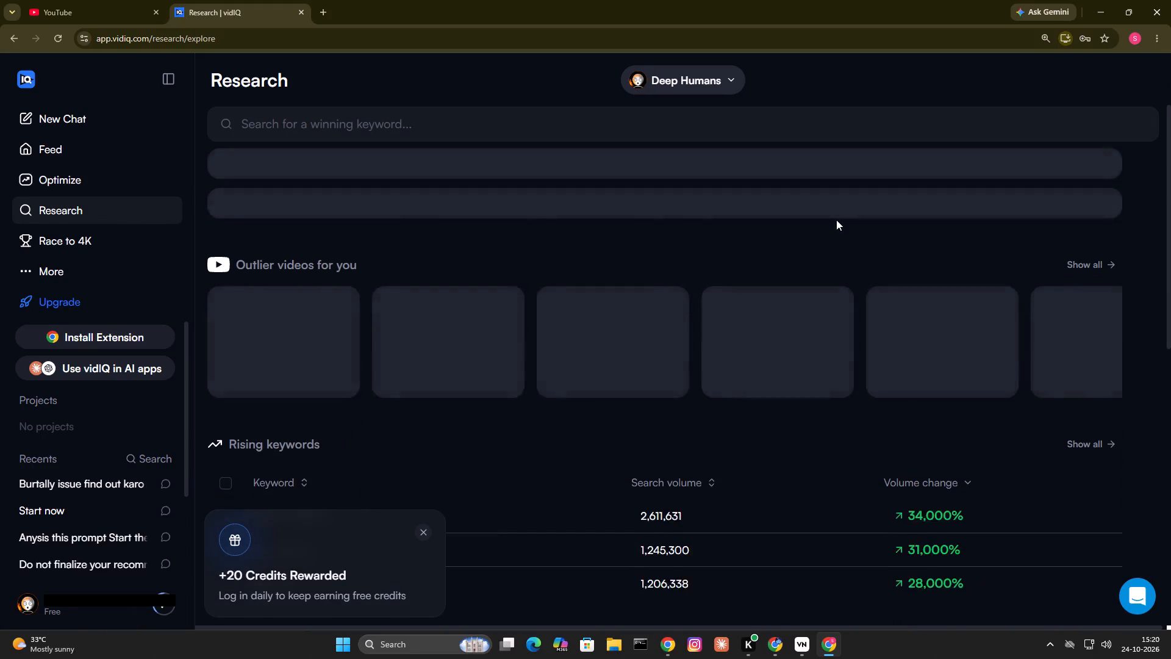
scroll(1017, 221, down, 5)
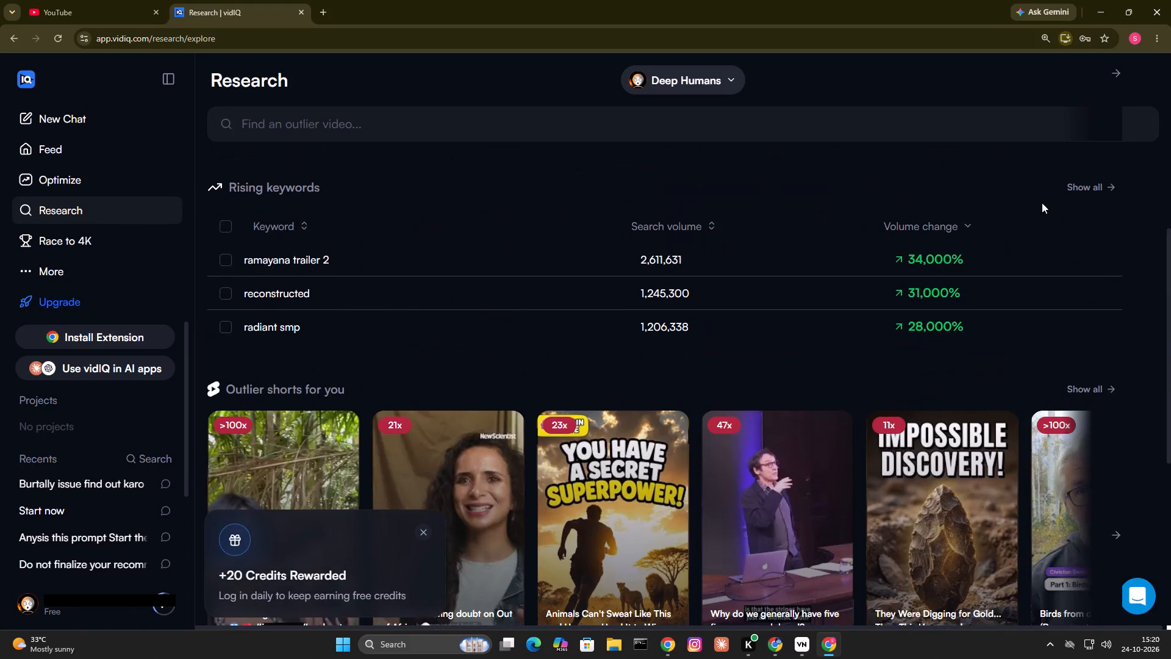
scroll(906, 179, up, 6)
scroll(84, 331, down, 5)
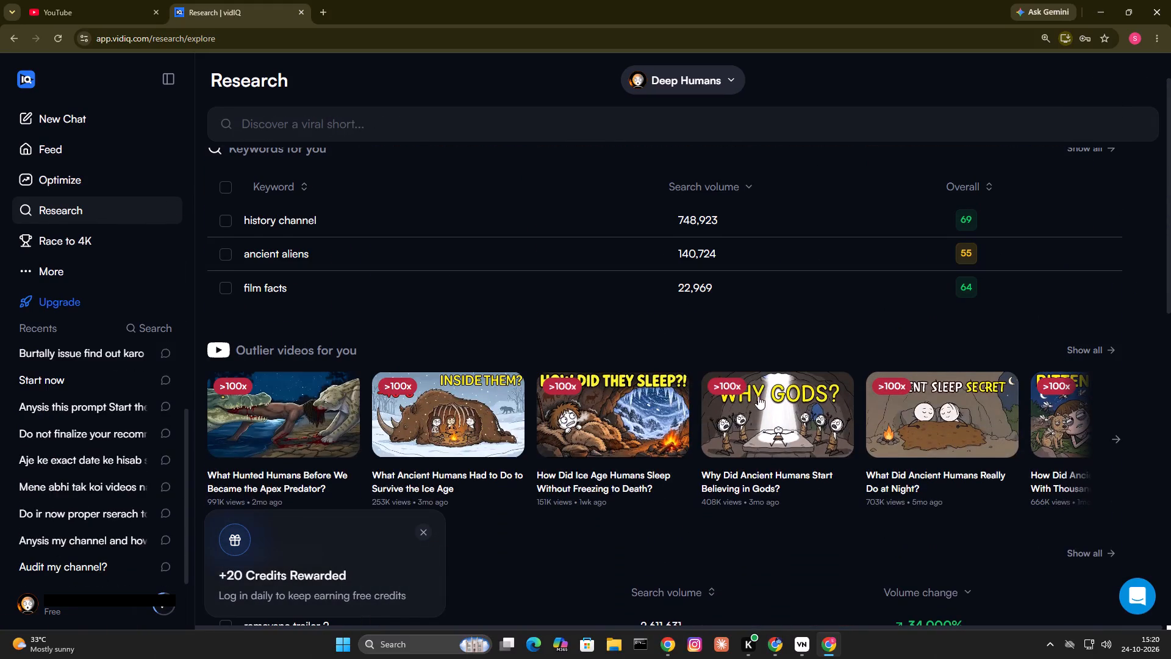
scroll(806, 403, up, 6)
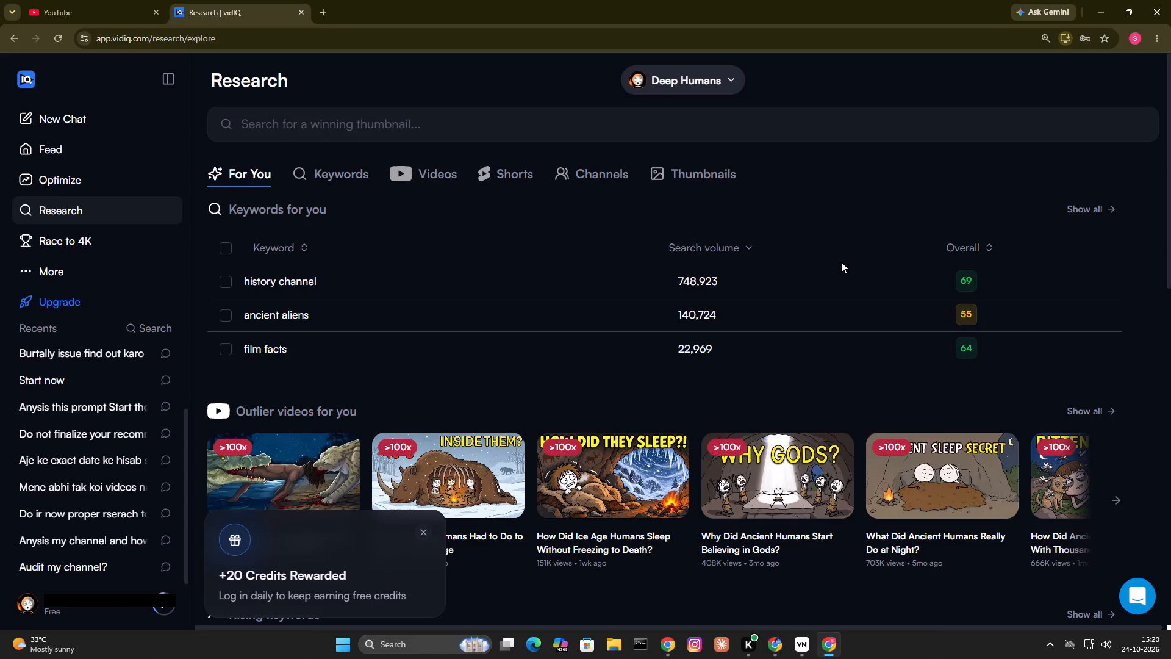
Browse the Keywords, Videos and Shorts categories in vidIQ Research, ending on the outlier shorts.
click(353, 176)
click(438, 170)
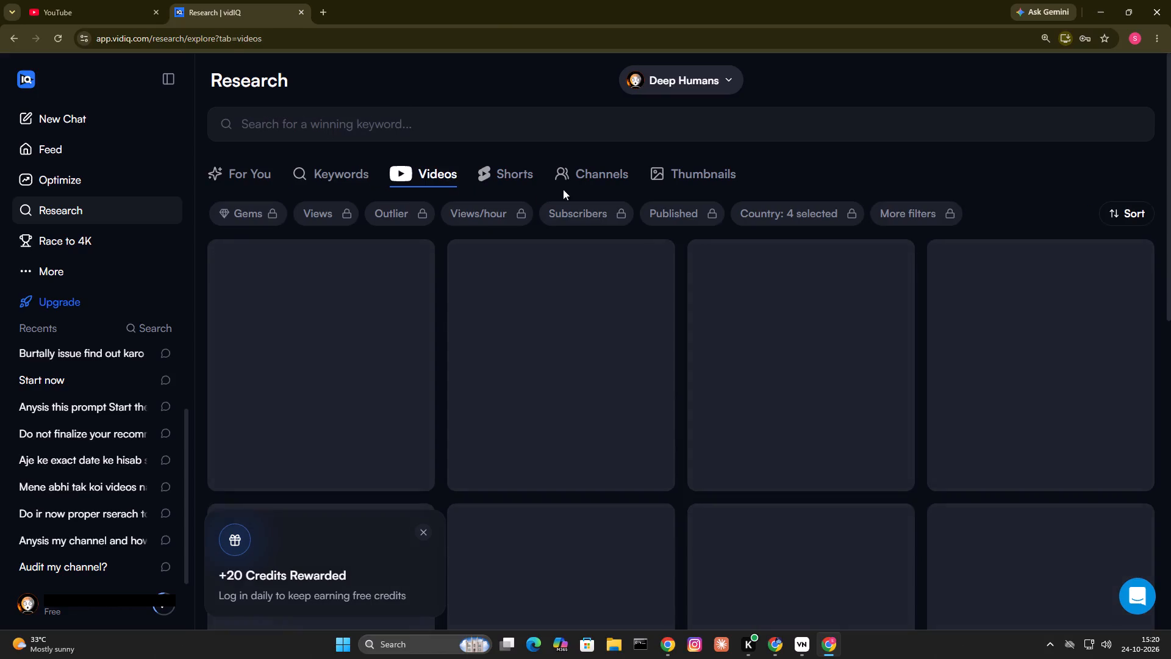
click(513, 171)
scroll(285, 159, up, 7)
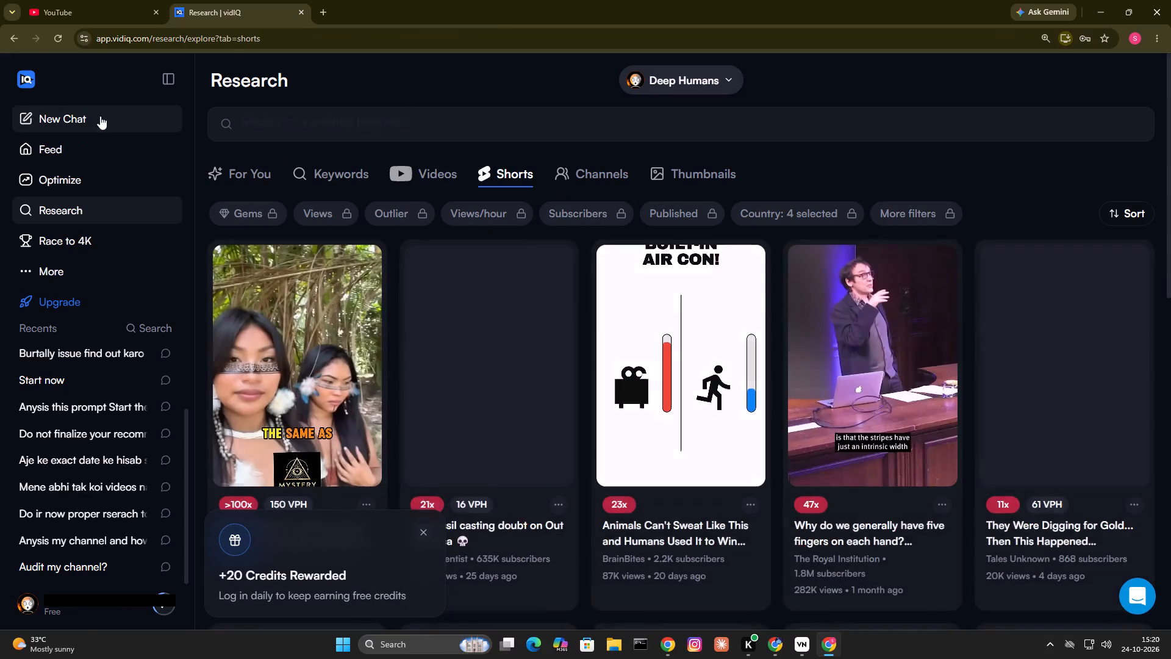
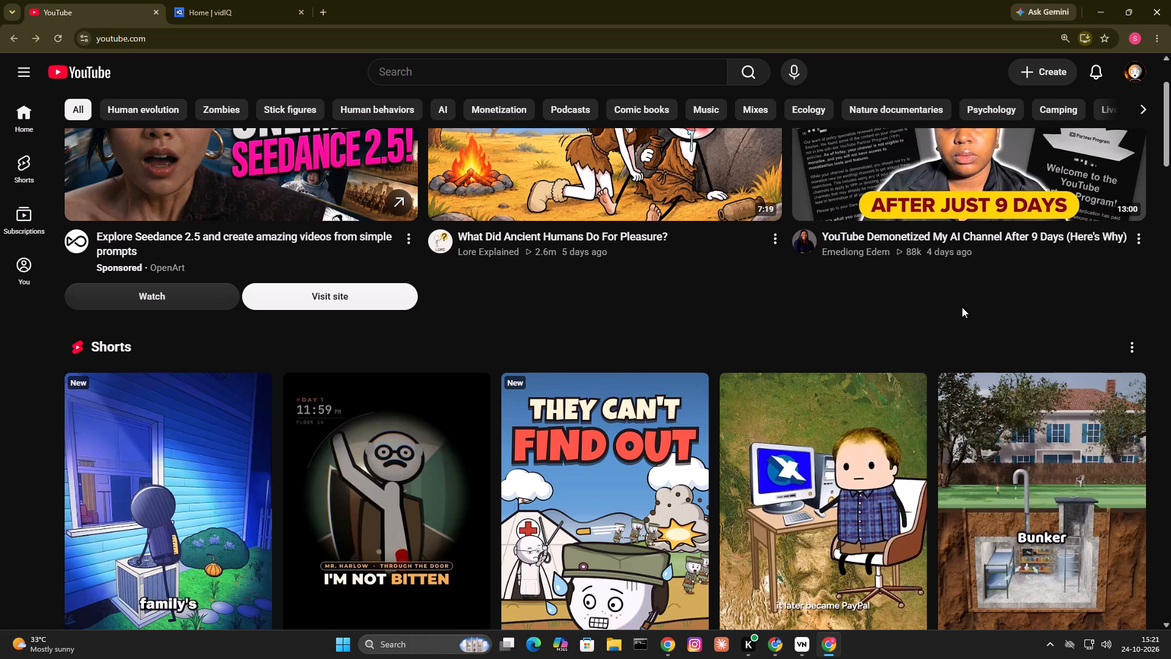
Browse the YouTube home feed, open the video "Zombie Outbreak: 30 Days Home Alone", and go to the Nobody Gets In channel.
scroll(1170, 330, down, 3)
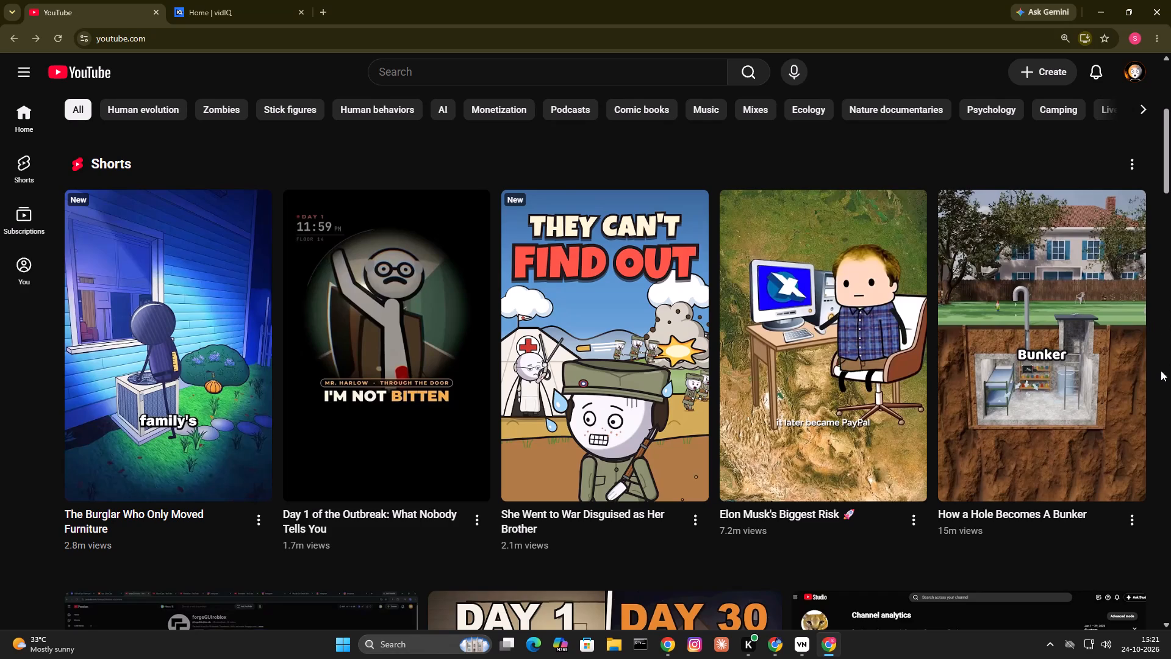
click(1134, 72)
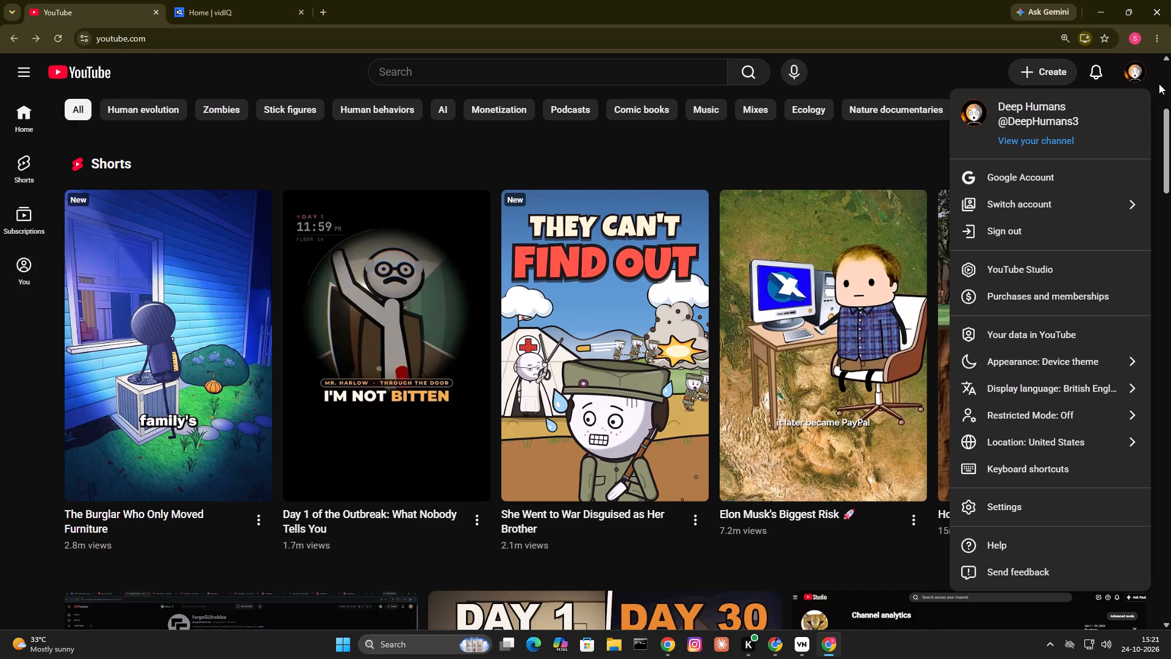
scroll(1164, 88, down, 5)
click(1170, 242)
click(1161, 275)
scroll(1161, 275, down, 5)
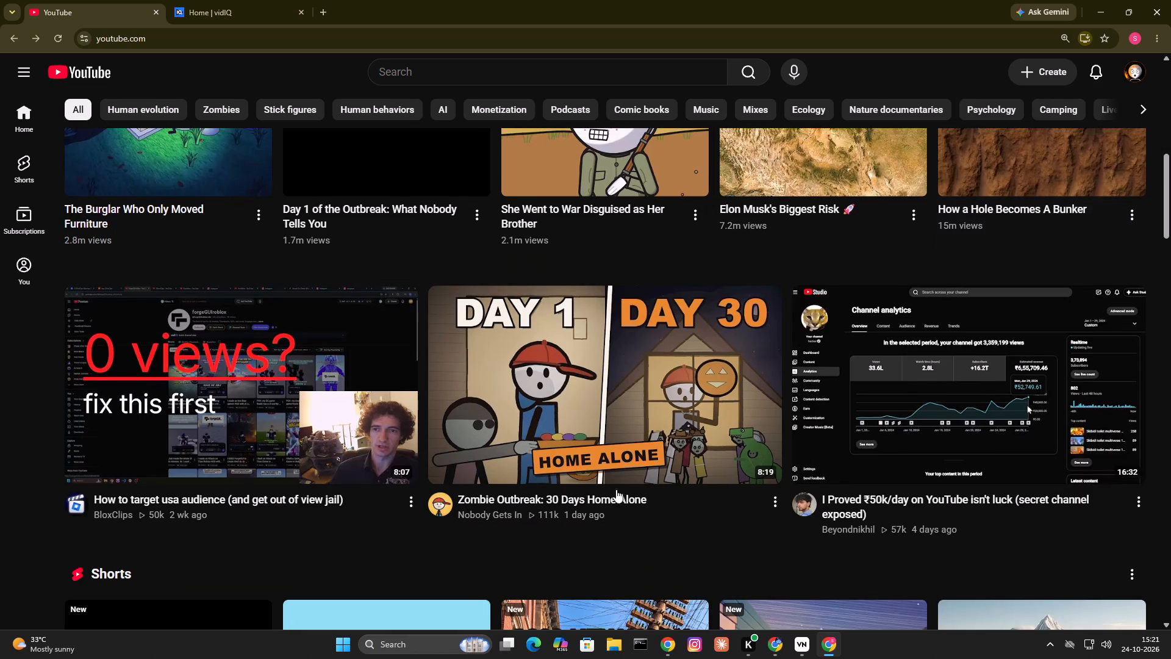
click(437, 522)
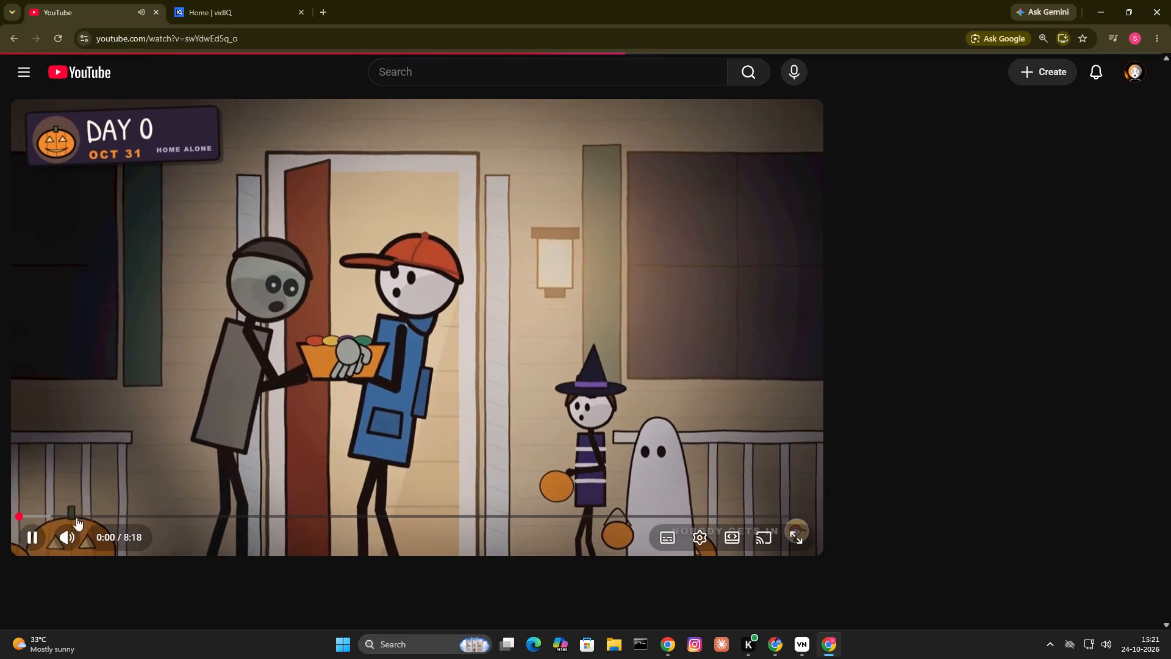
scroll(112, 522, down, 4)
scroll(334, 458, down, 1)
click(20, 543)
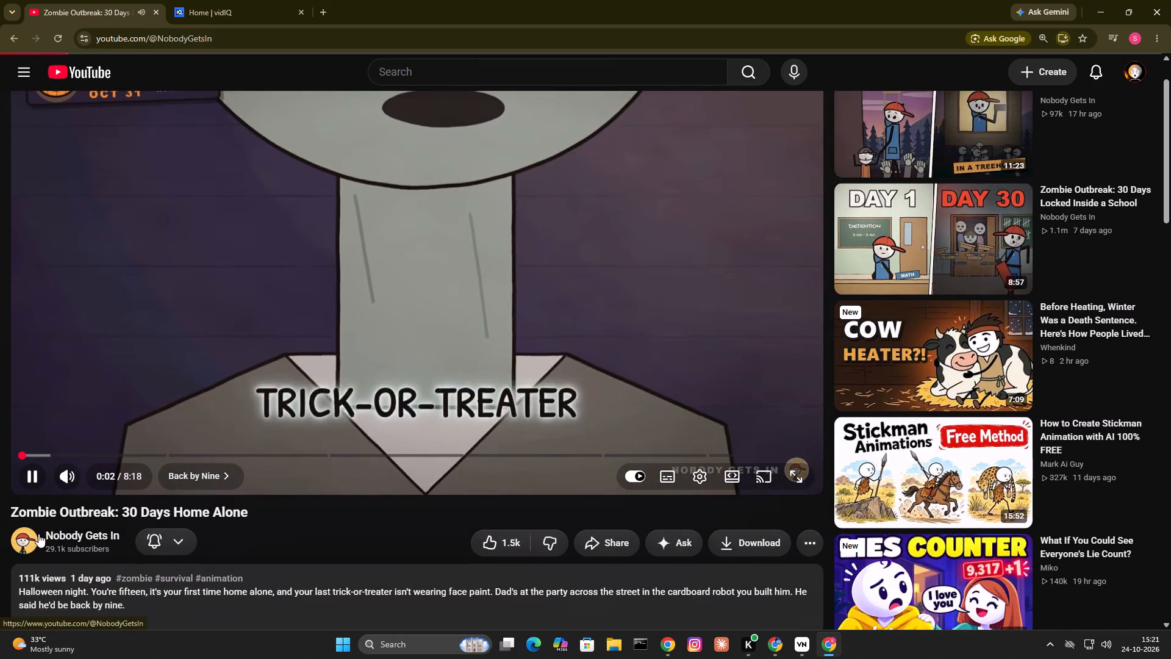
Examine the titles, thumbnails, view counts and upload dates of the latest videos on the Nobody Gets In channel.
scroll(621, 299, down, 4)
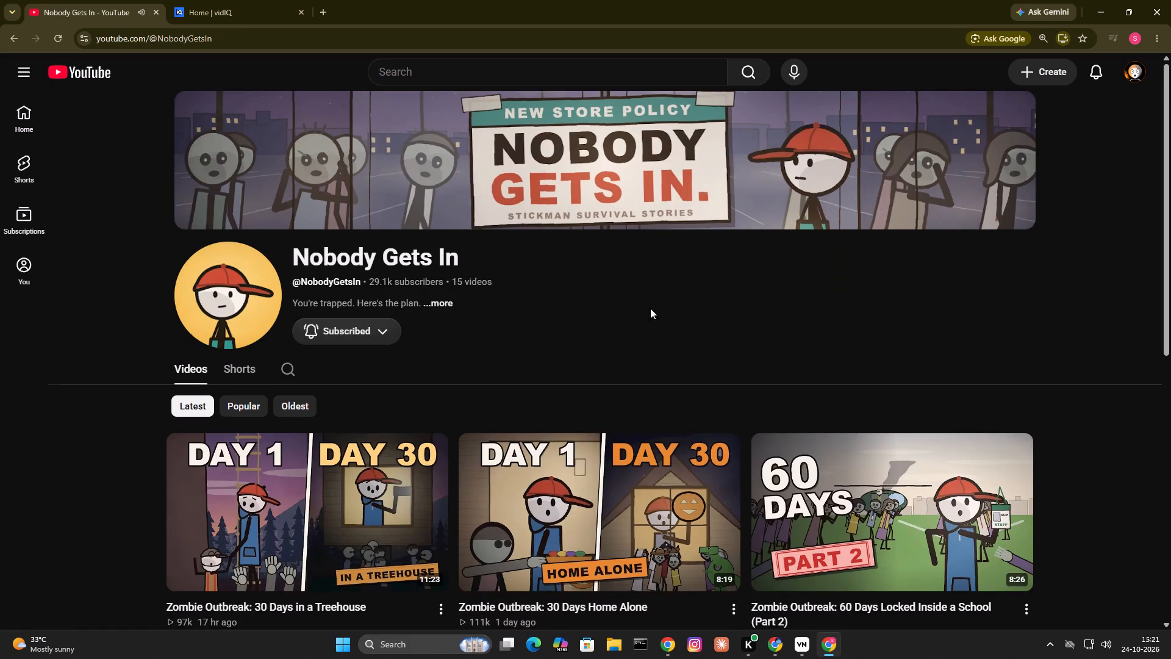
scroll(650, 308, down, 1)
scroll(1170, 254, down, 4)
scroll(1170, 305, down, 5)
scroll(1166, 481, up, 6)
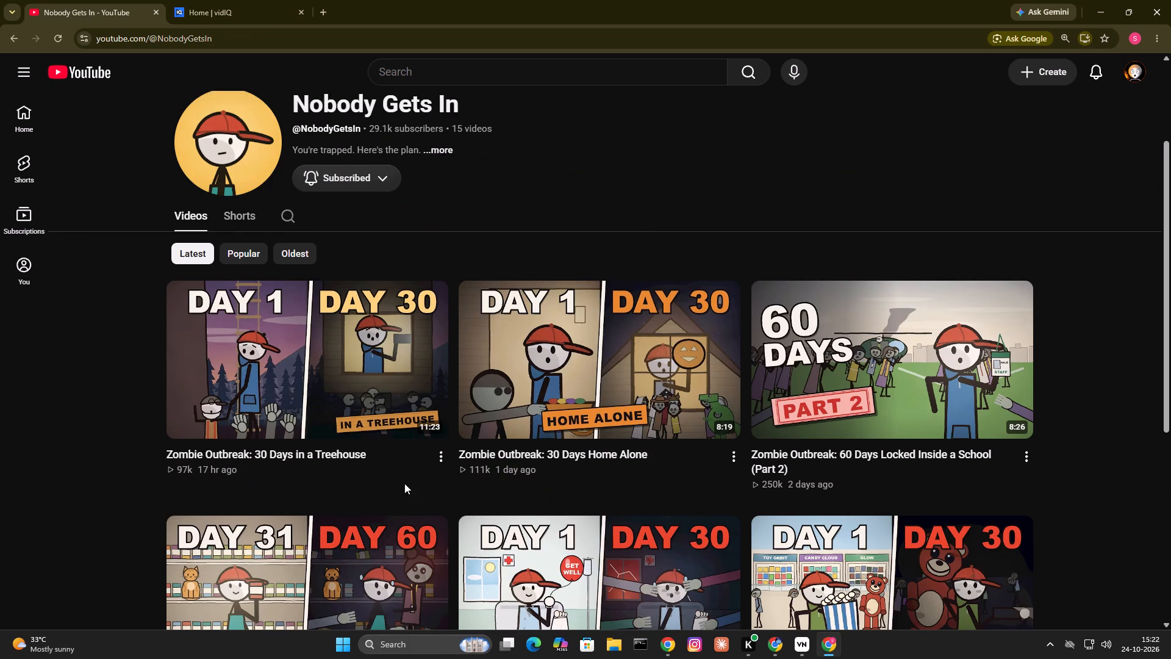
scroll(815, 491, down, 1)
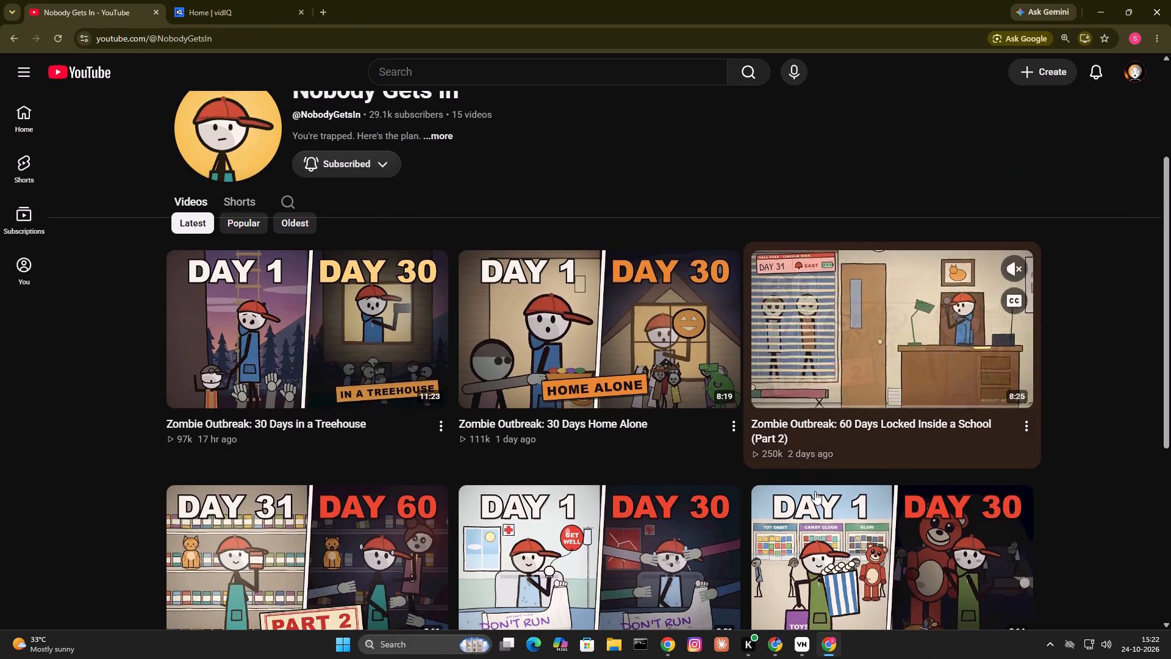
scroll(257, 425, down, 2)
scroll(288, 533, down, 2)
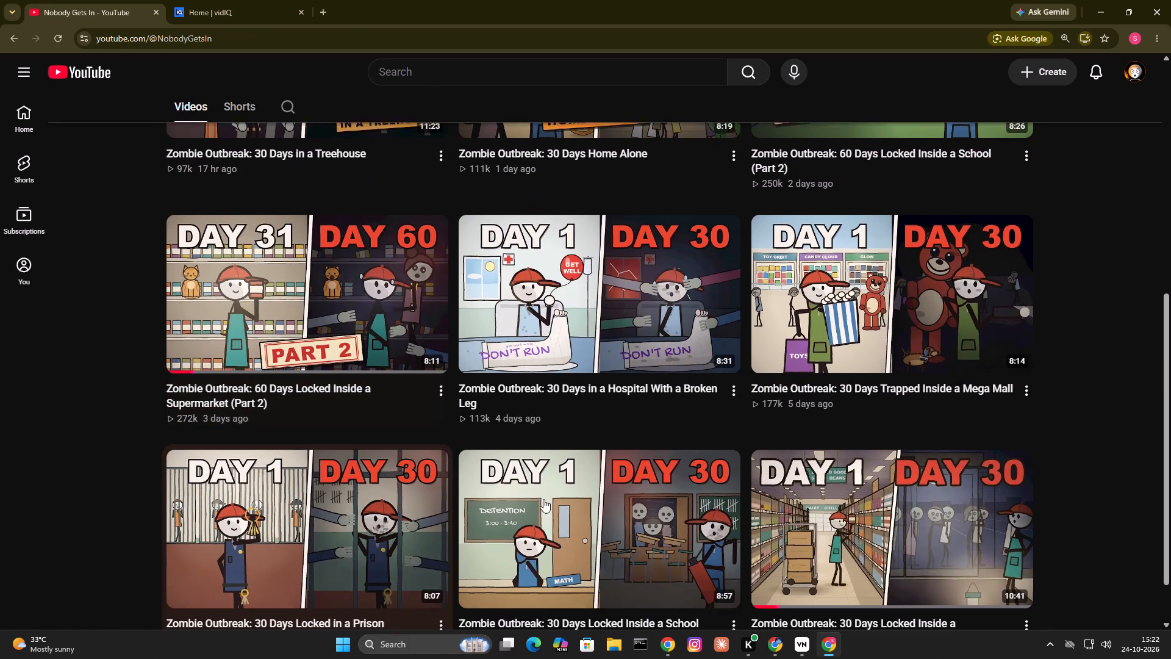
scroll(568, 424, down, 3)
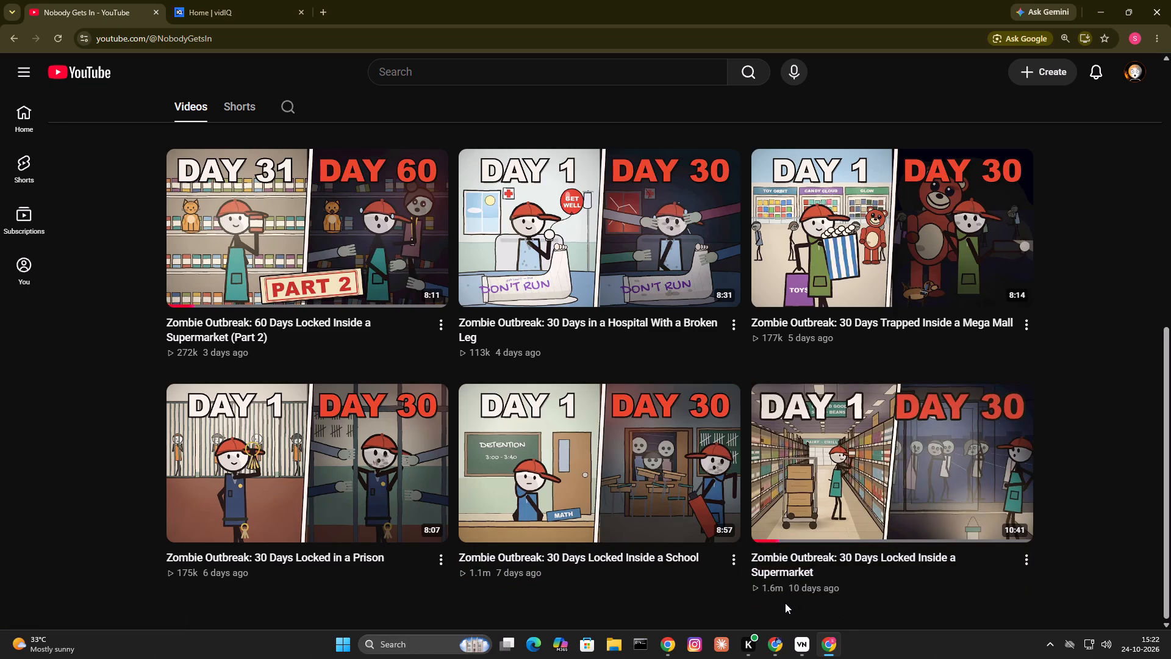
scroll(784, 607, up, 3)
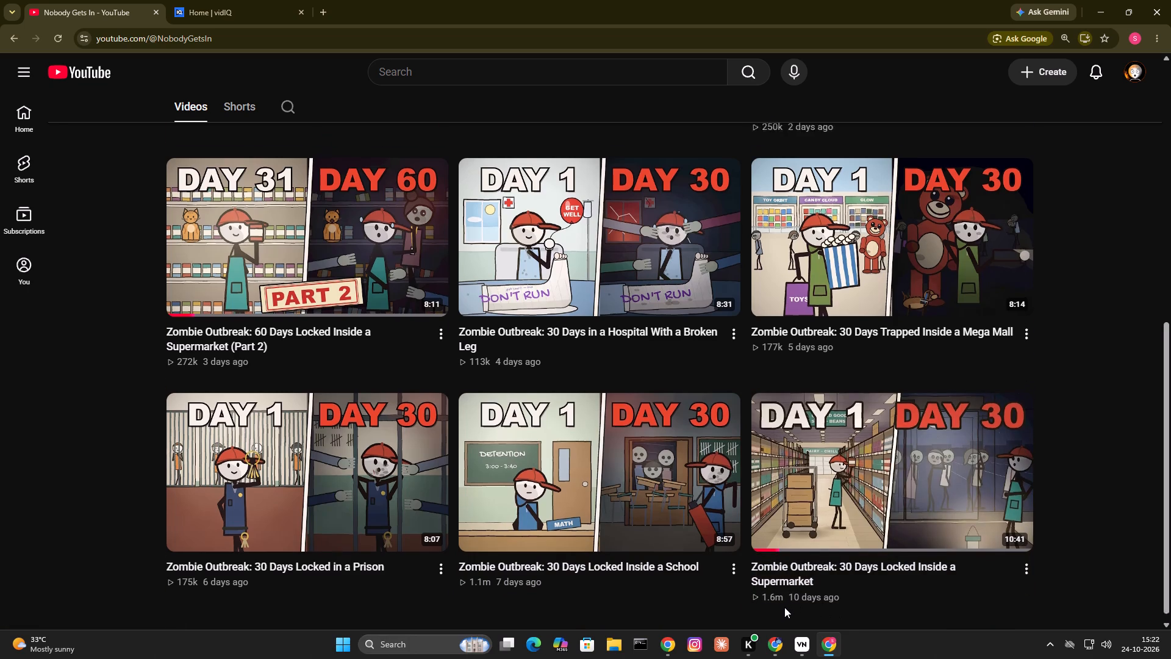
scroll(784, 607, up, 4)
scroll(1170, 299, down, 6)
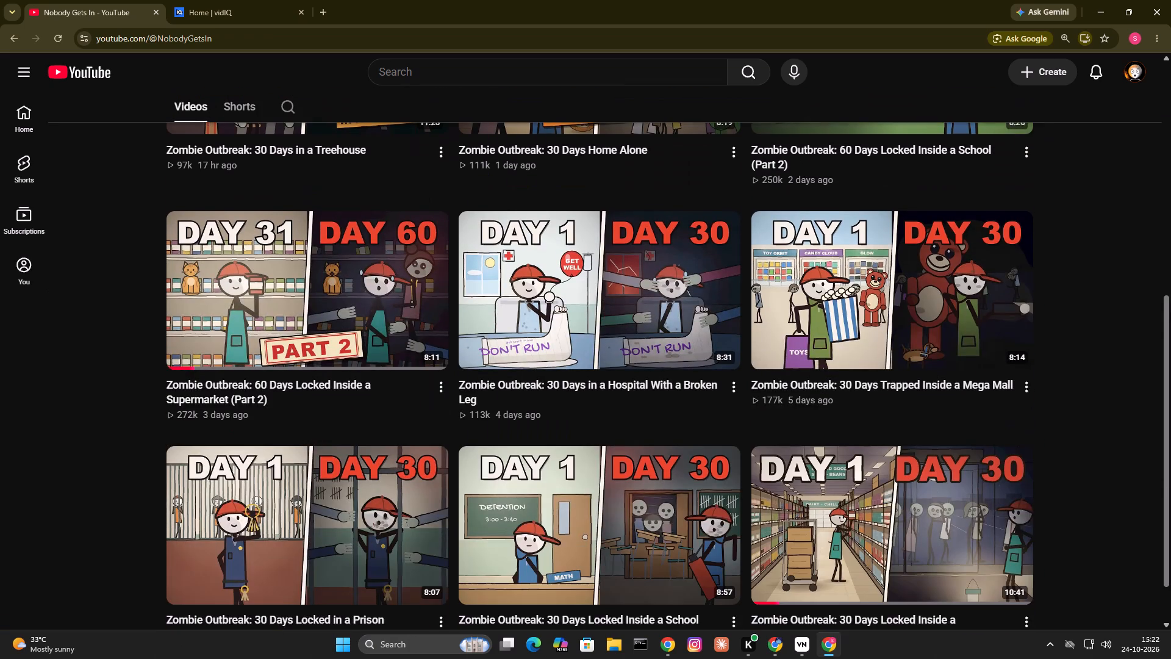
scroll(1170, 310, down, 4)
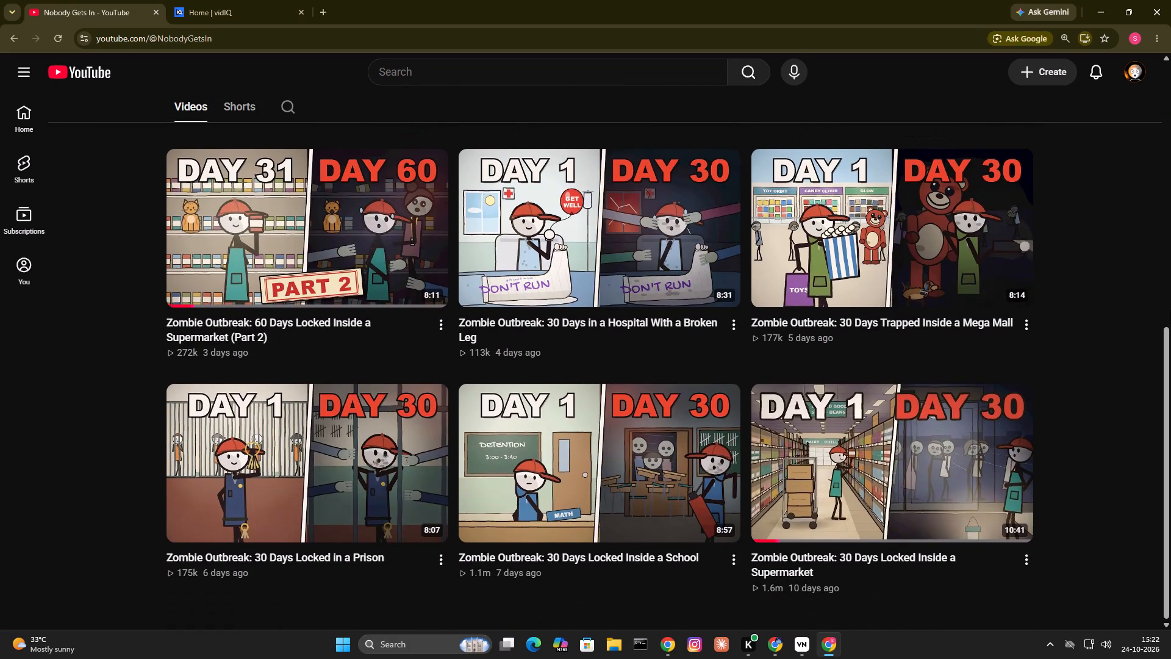
scroll(1170, 310, up, 6)
scroll(1170, 314, down, 4)
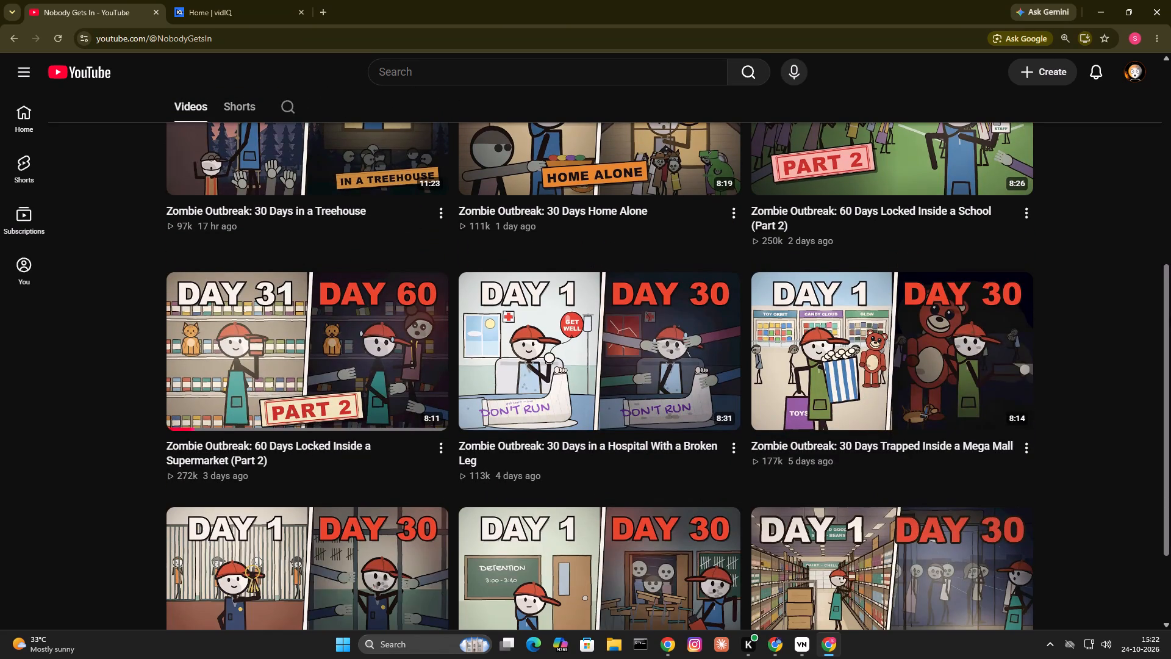
scroll(1170, 316, down, 5)
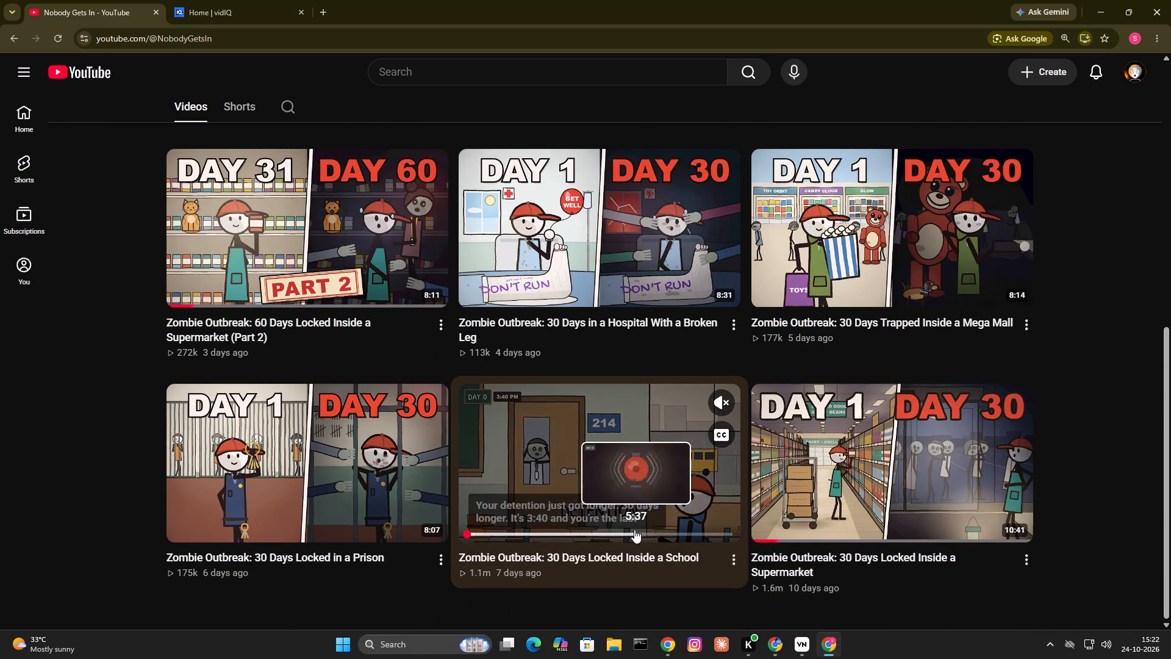
scroll(1170, 394, up, 7)
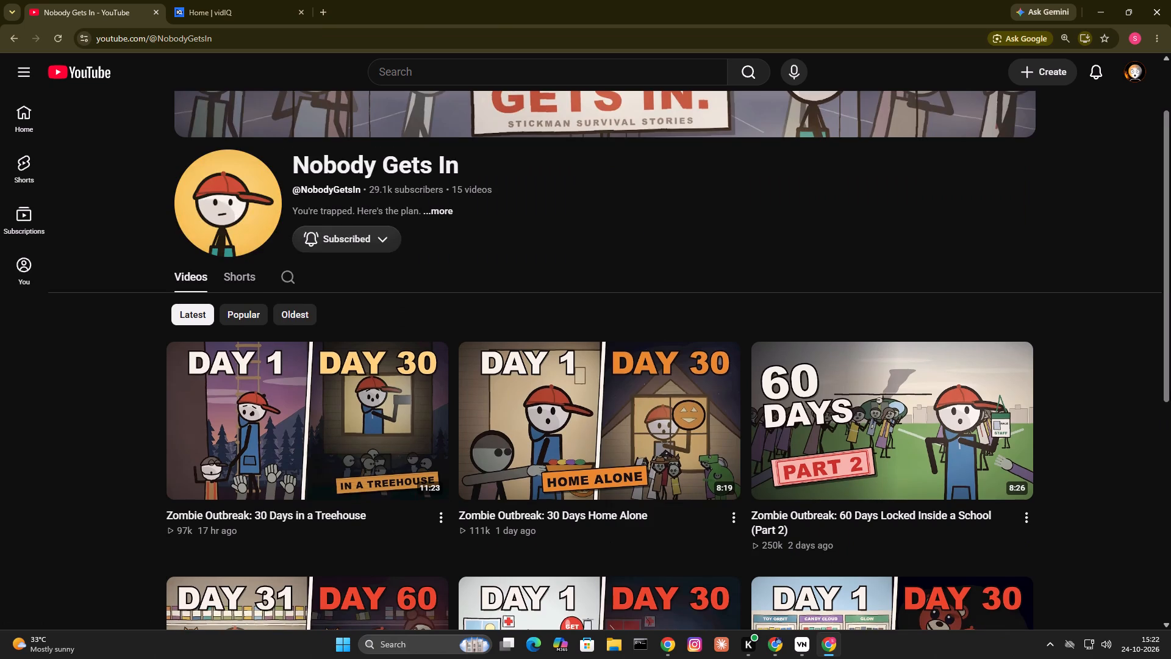
scroll(1164, 356, down, 9)
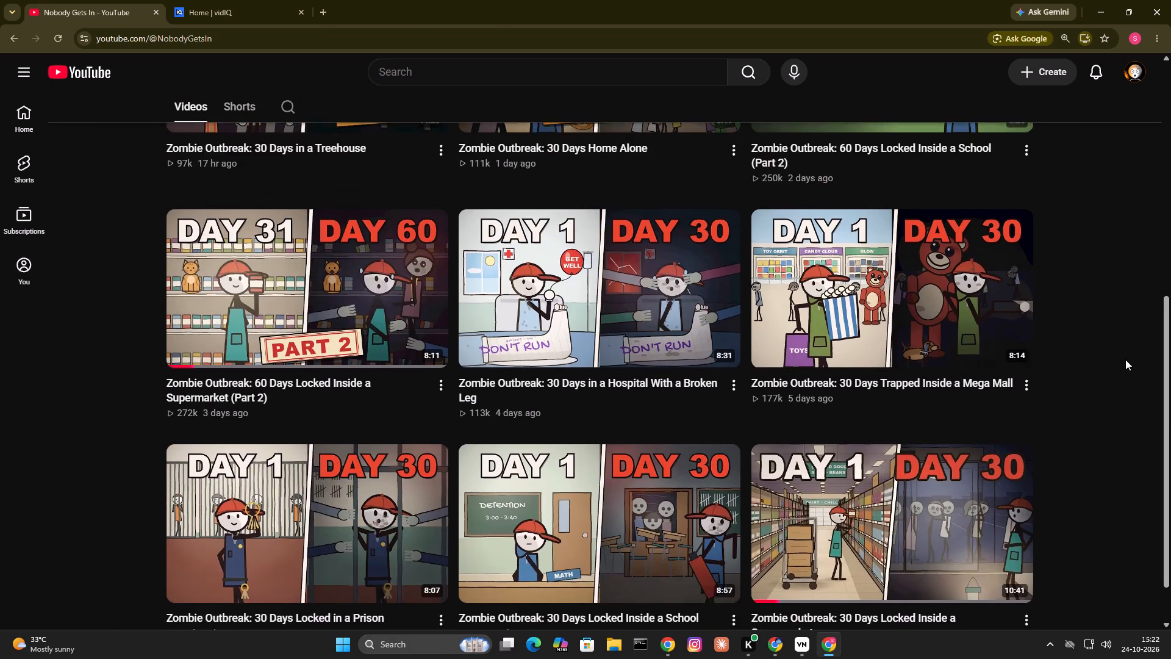
scroll(1125, 359, down, 2)
scroll(1131, 352, up, 7)
scroll(1131, 352, down, 6)
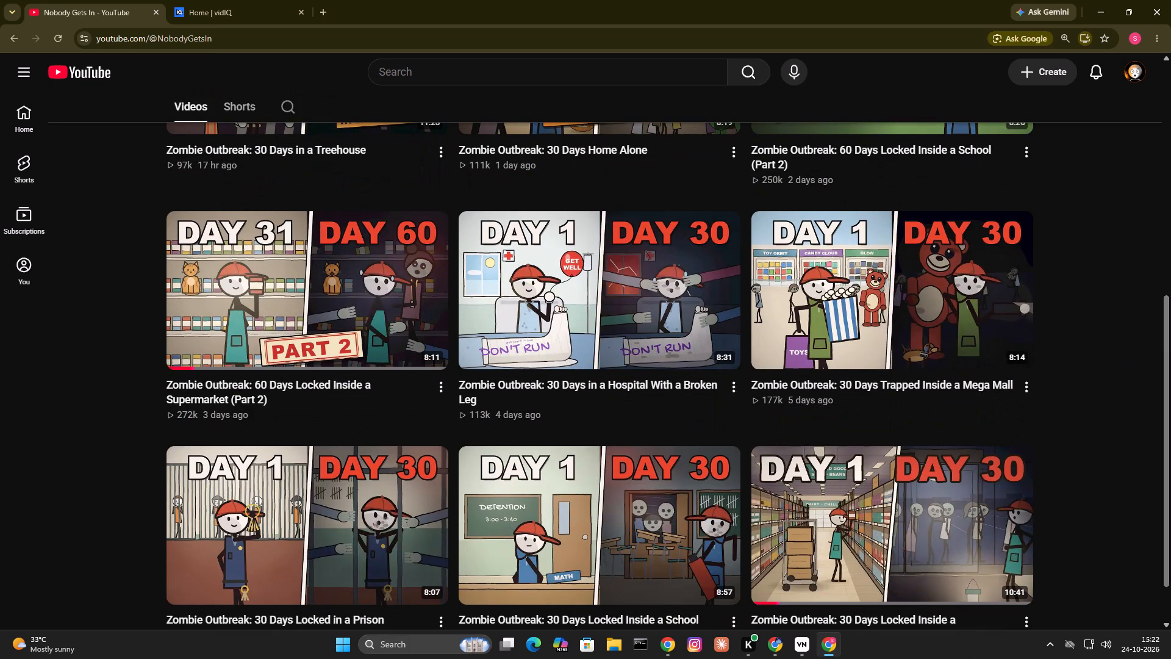
scroll(1073, 329, up, 5)
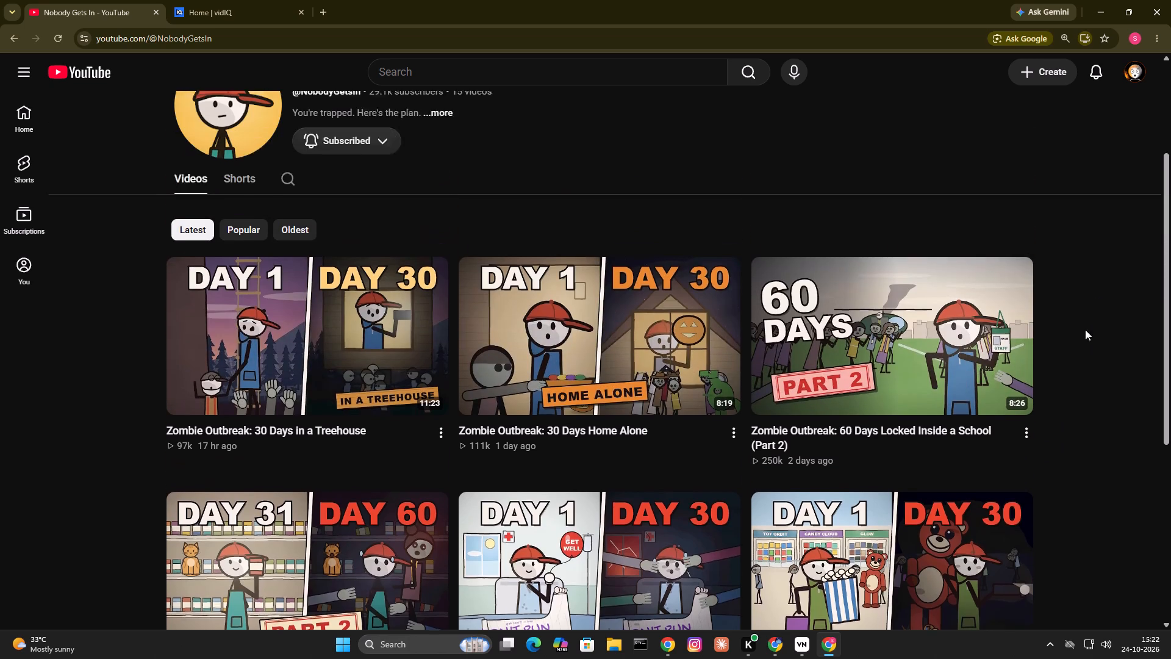
Open the YouTube Studio dashboard of the Deep Humans channel.
click(1134, 71)
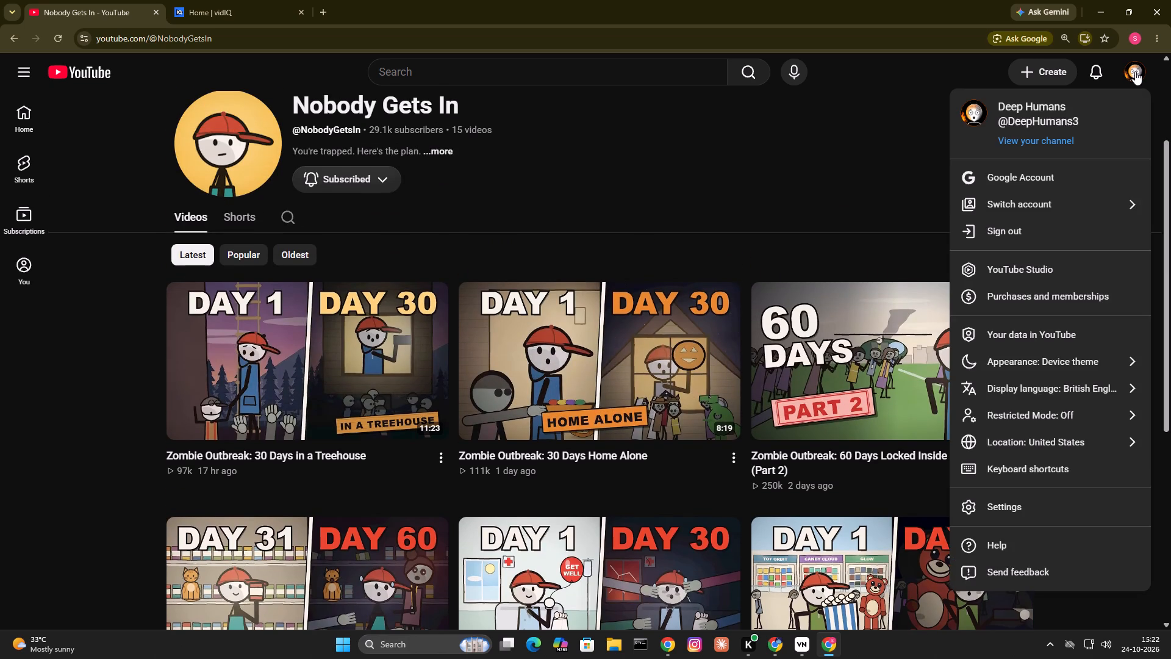
click(1079, 268)
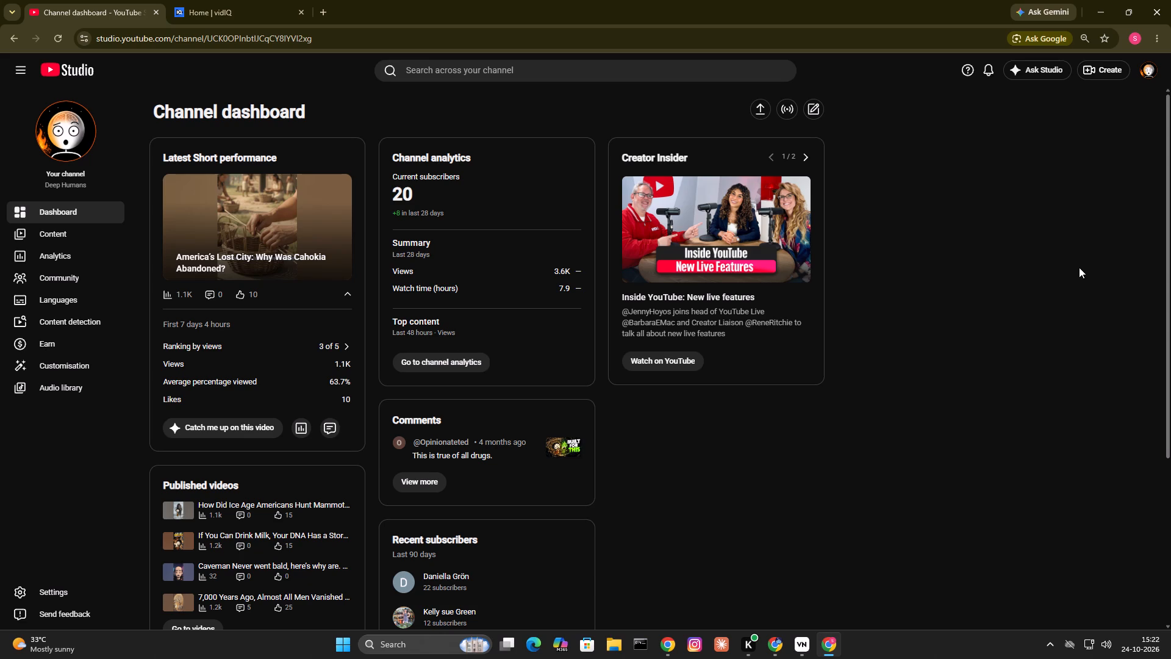
Return to the vidIQ feed, dismiss the credits notice, and review the channel stats, latest video performance and suggested competitors.
click(194, 0)
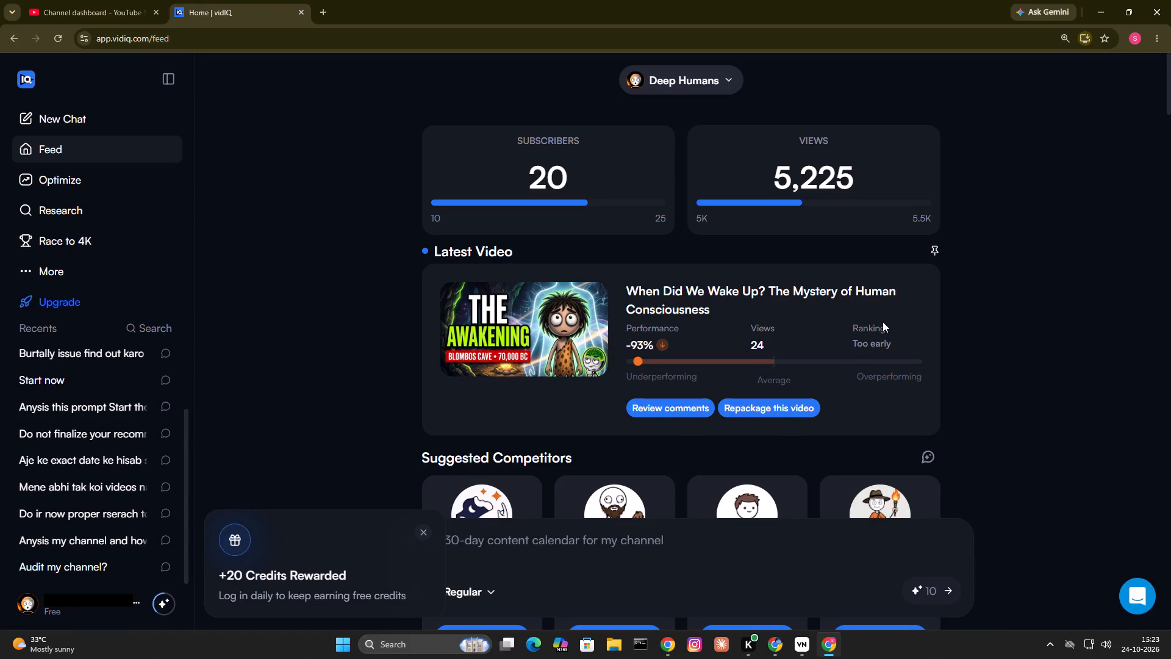
scroll(886, 337, down, 5)
scroll(888, 342, up, 5)
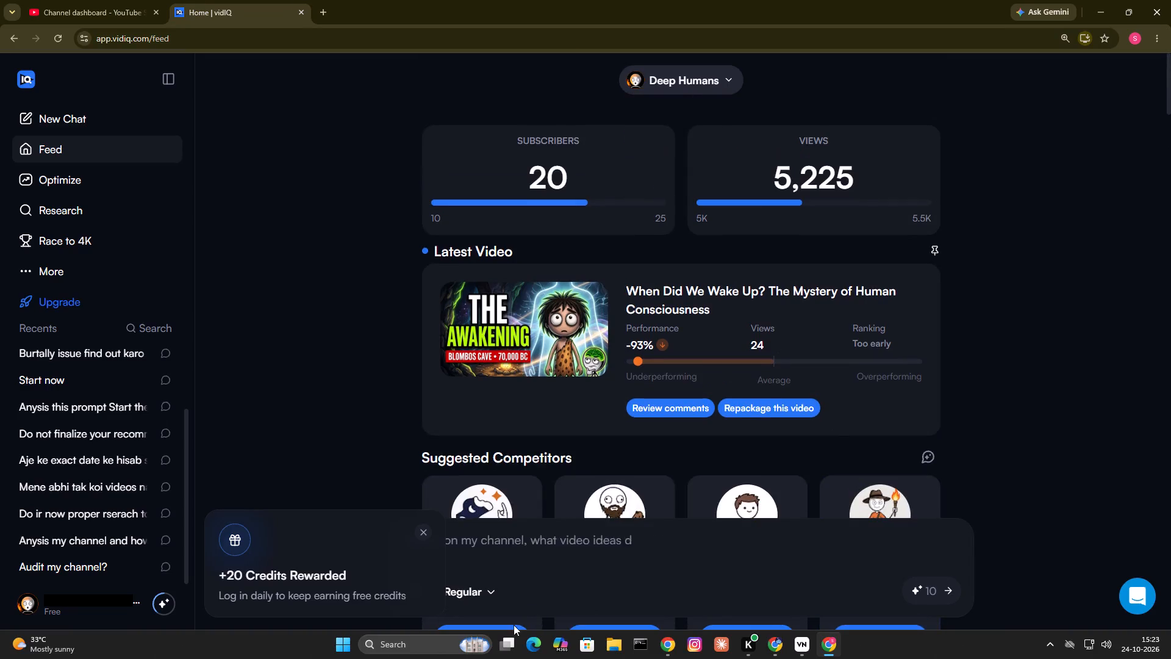
click(421, 526)
click(524, 556)
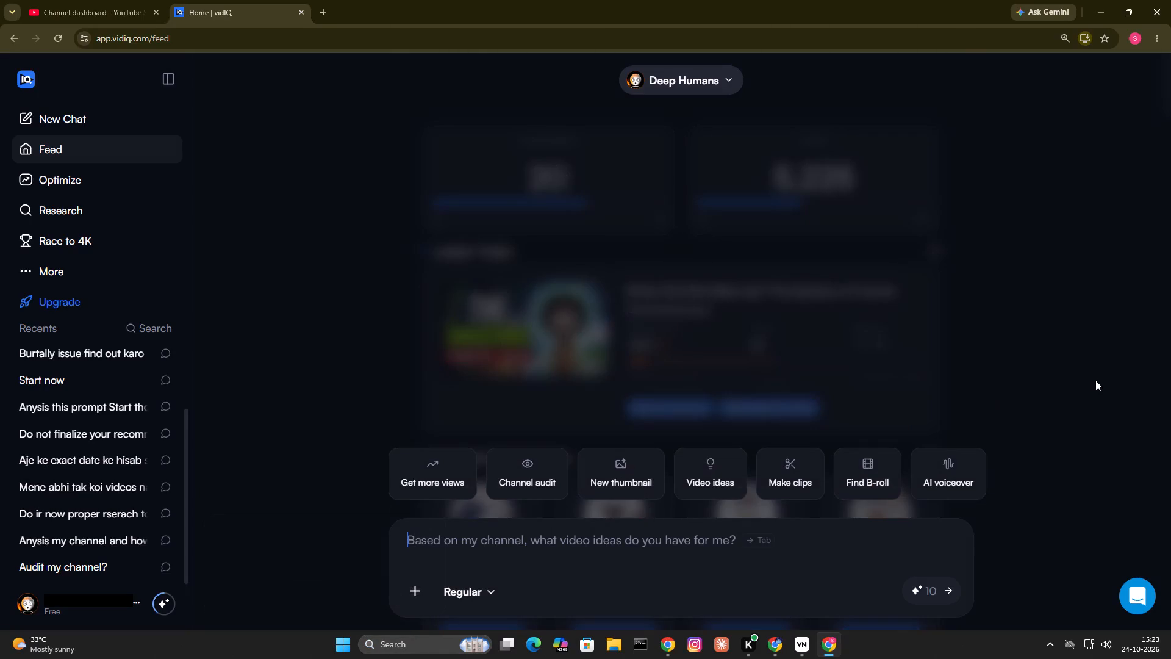
click(1096, 380)
scroll(1098, 380, down, 6)
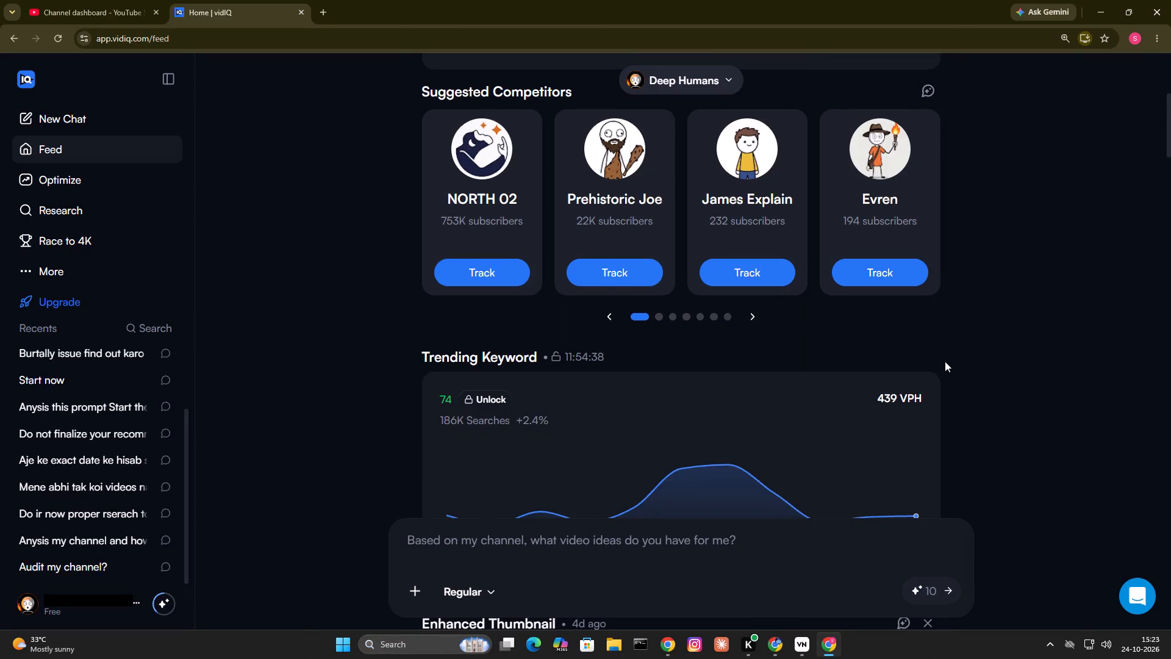
Go from YouTube Studio to the public page of the Deep Humans channel.
click(88, 0)
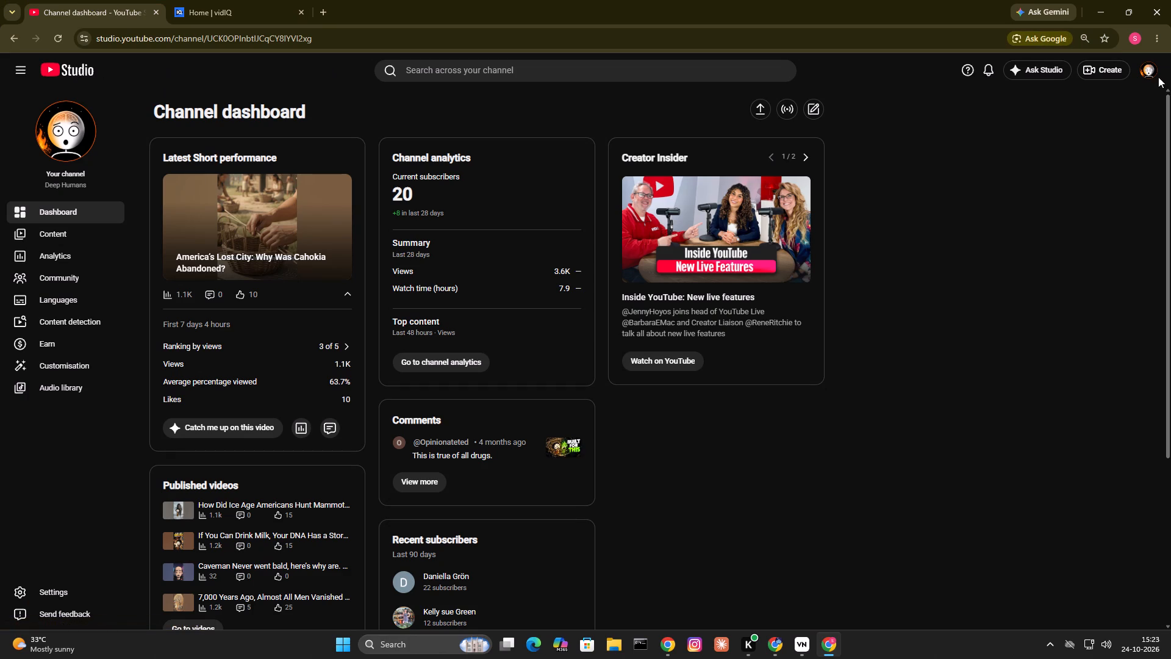
click(1150, 71)
click(1091, 139)
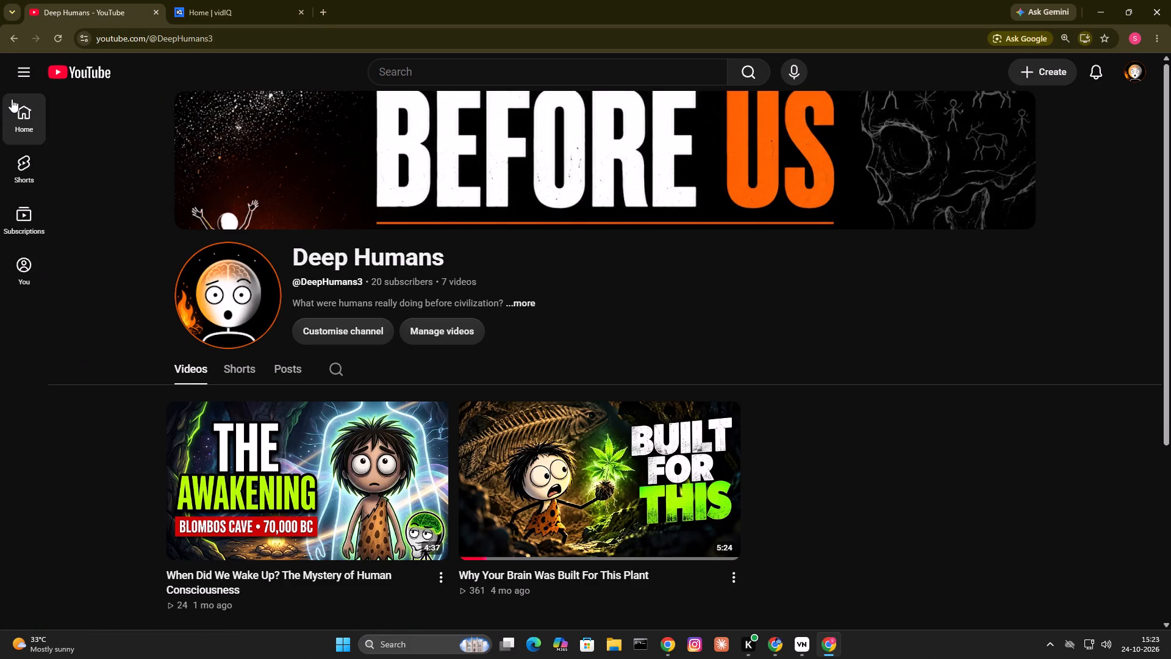
Return to the YouTube home feed and browse its recommended videos for competing stickman and ancient-human topics.
click(14, 103)
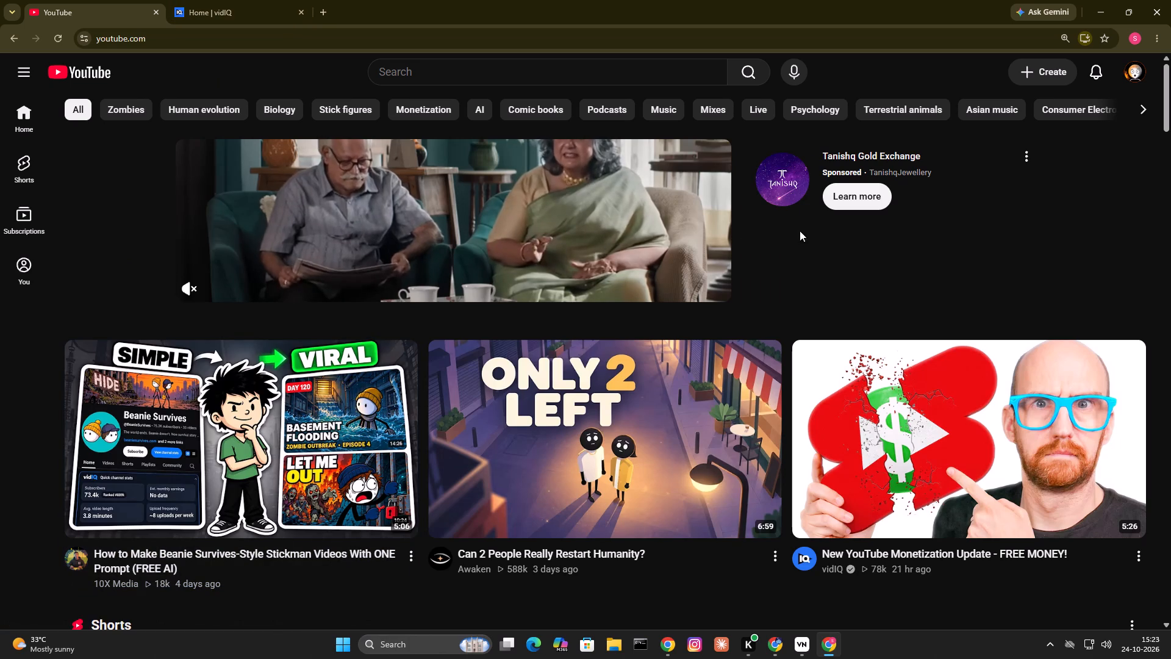
scroll(807, 206, down, 6)
scroll(991, 129, down, 7)
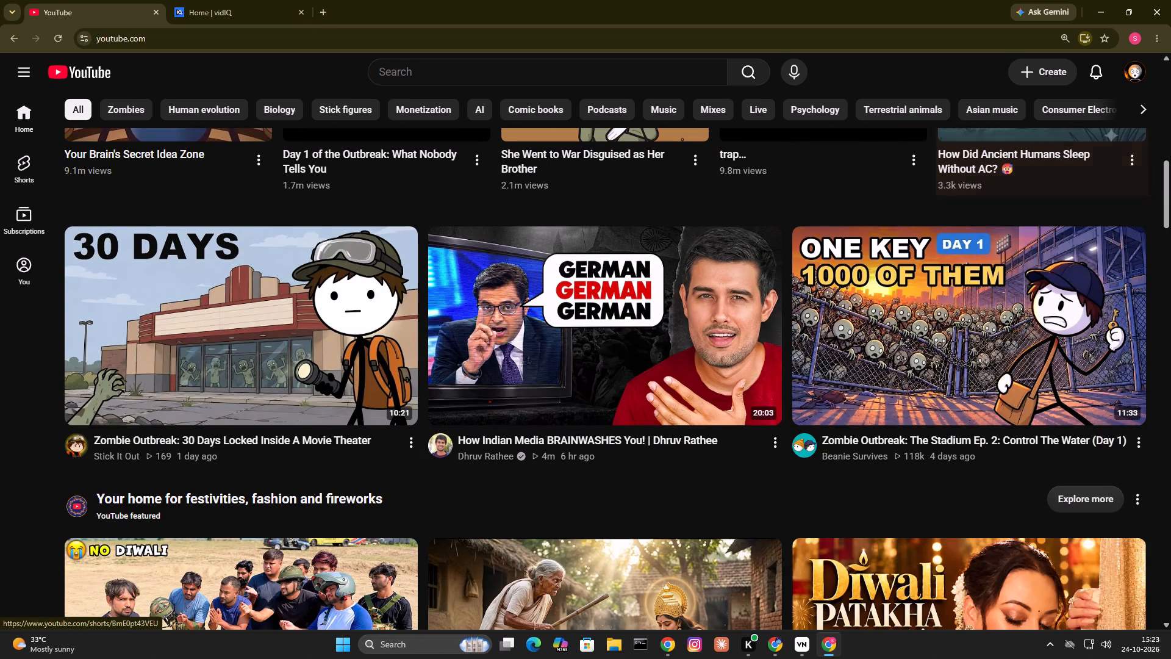
click(233, 0)
click(119, 2)
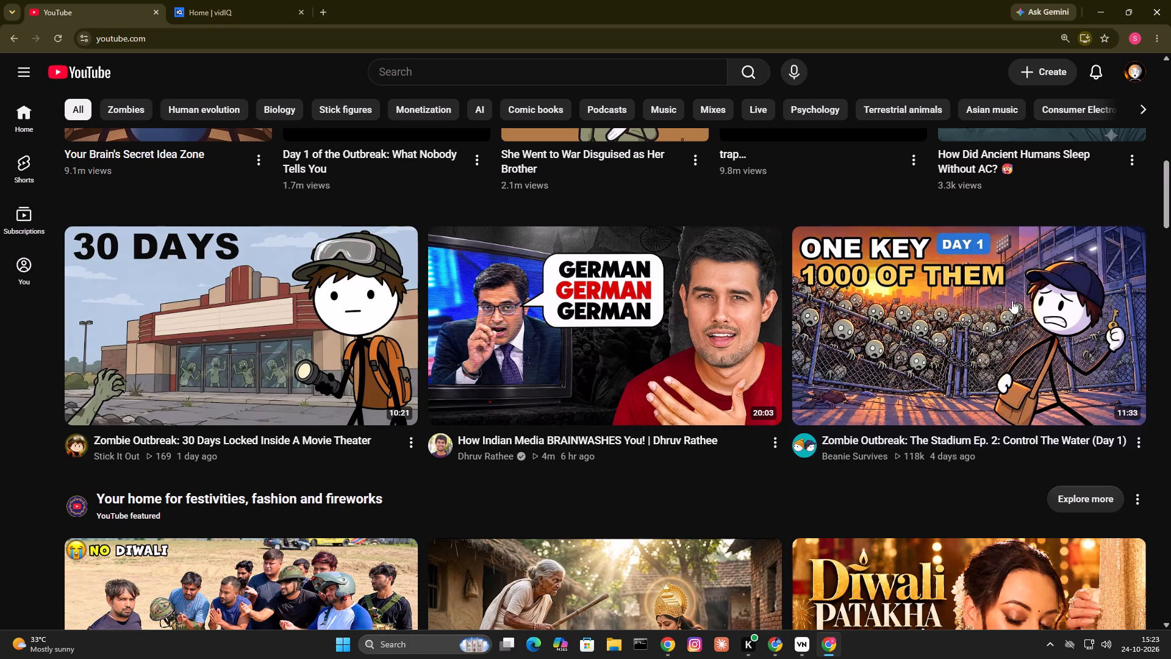
Switch to VN and review the timeline around the cut between Shot 118 and Shot 119.
click(803, 643)
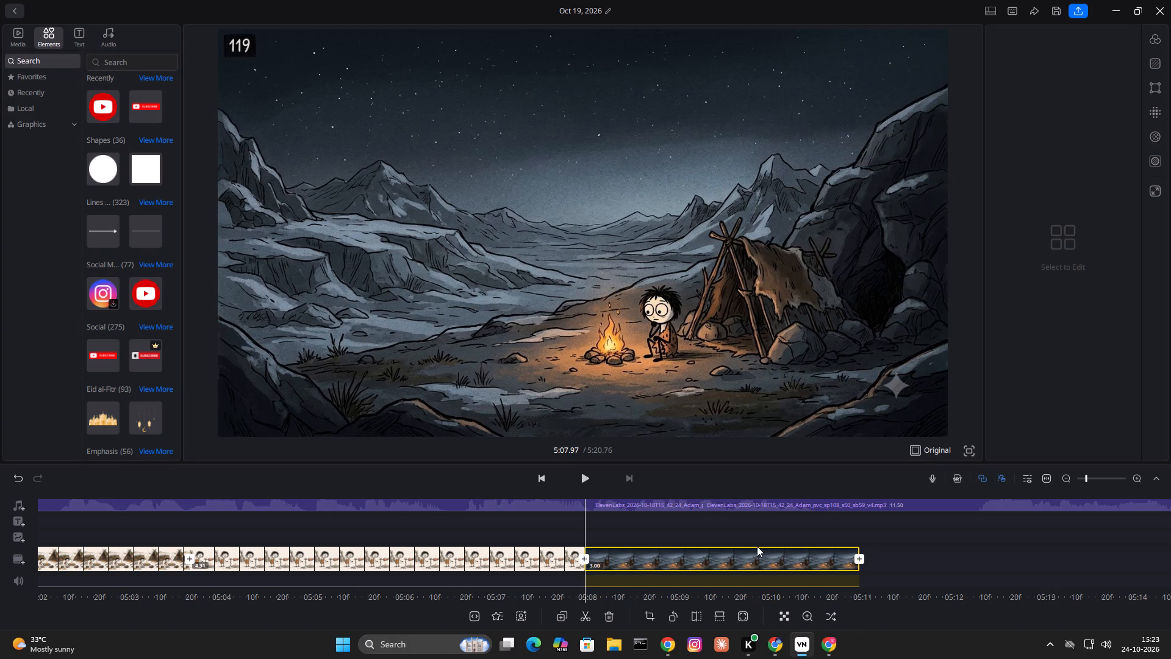
drag(659, 505, 795, 517)
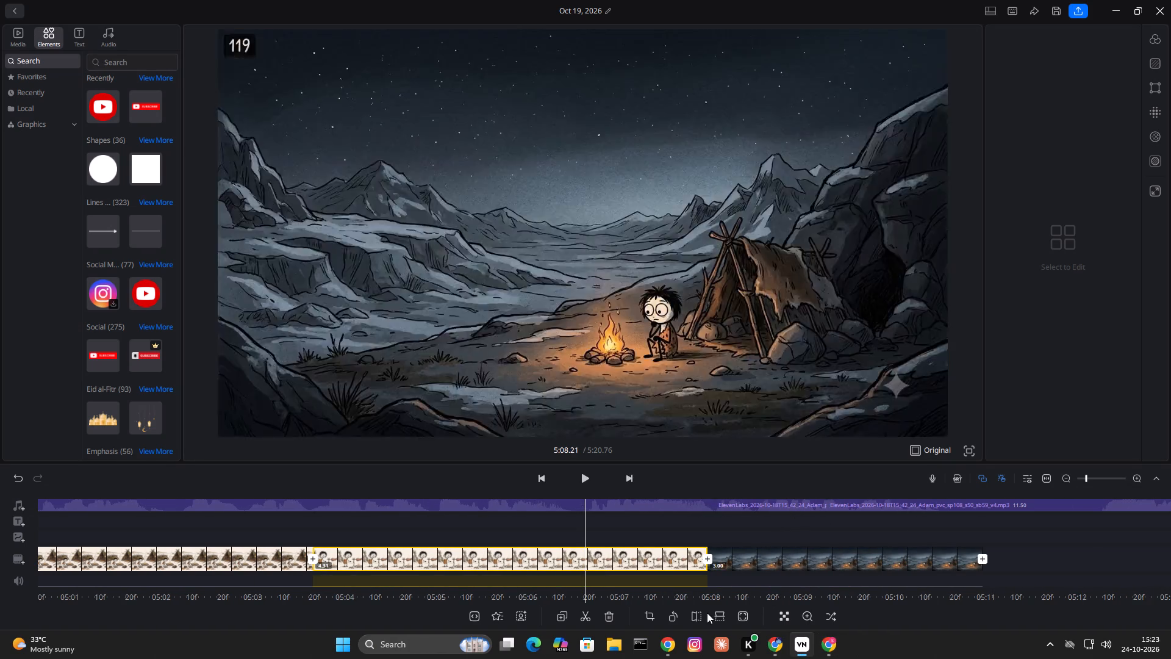
drag(789, 526, 731, 521)
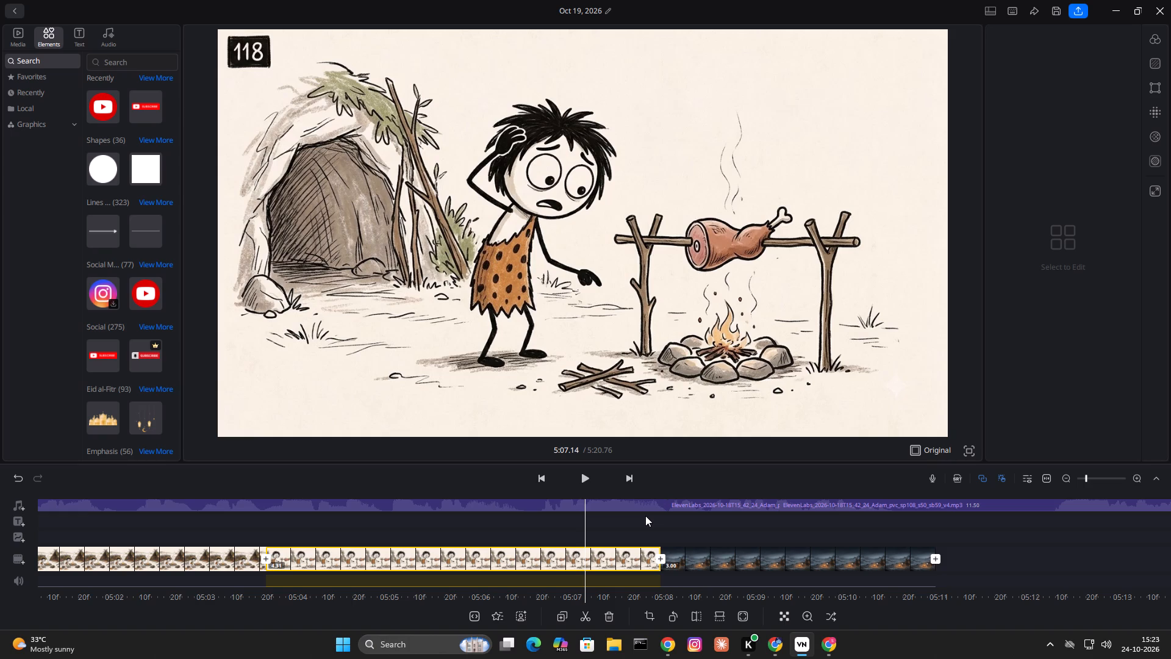
drag(707, 526, 678, 524)
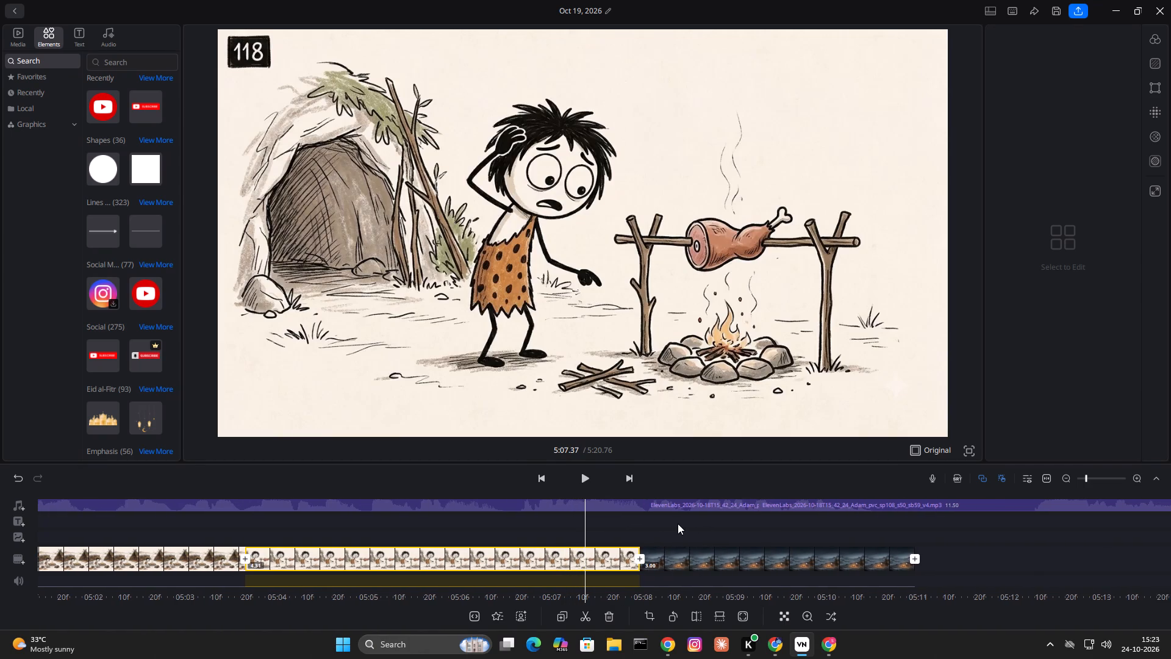
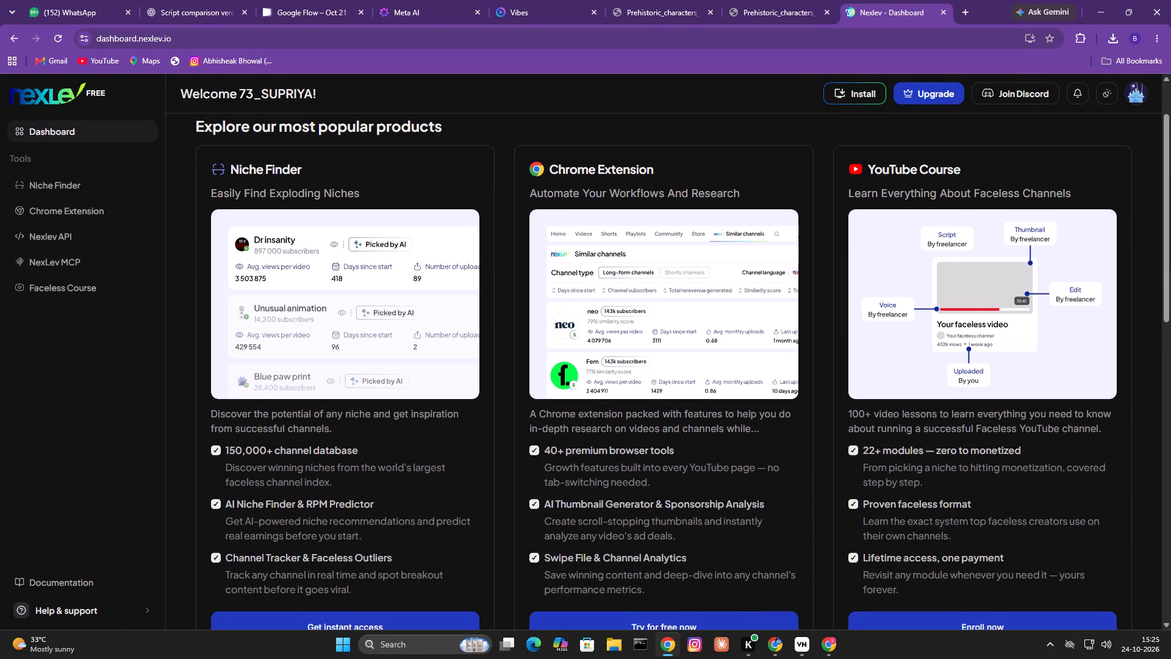
scroll(958, 249, up, 6)
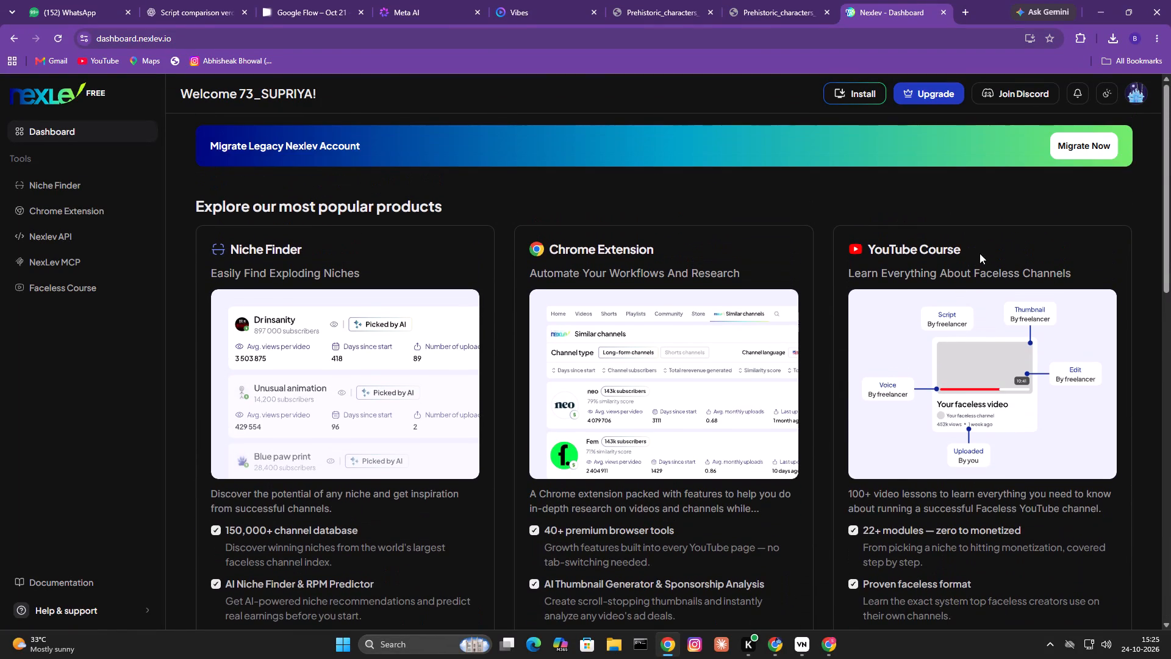
scroll(418, 376, down, 3)
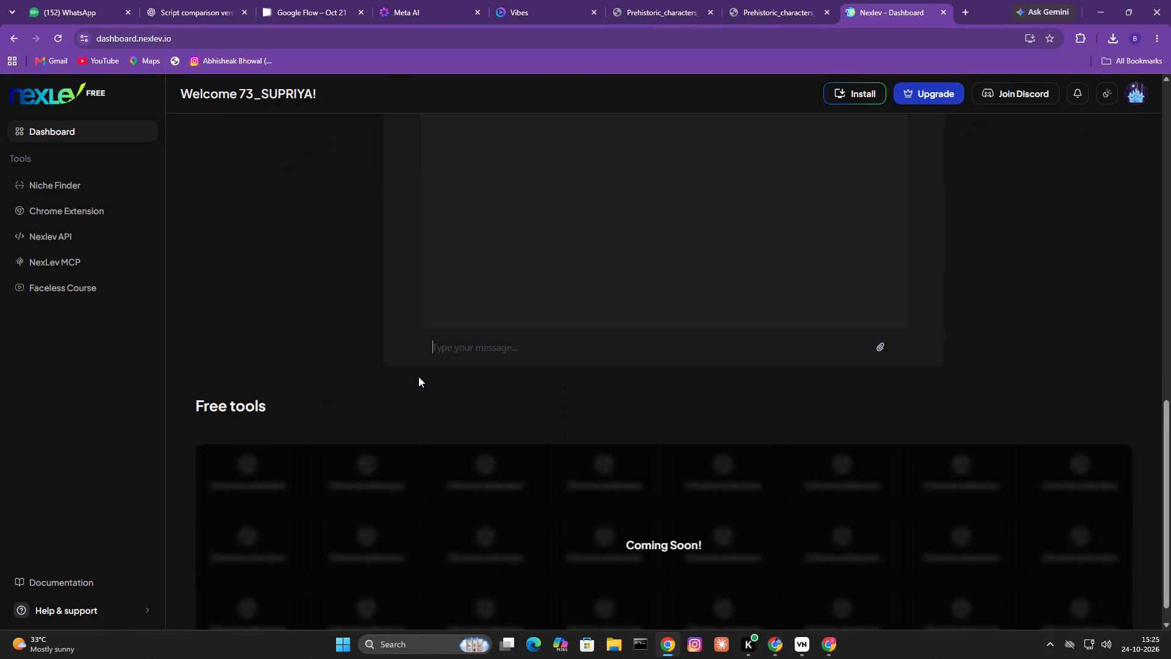
scroll(418, 376, down, 2)
scroll(502, 389, up, 6)
scroll(1042, 391, up, 14)
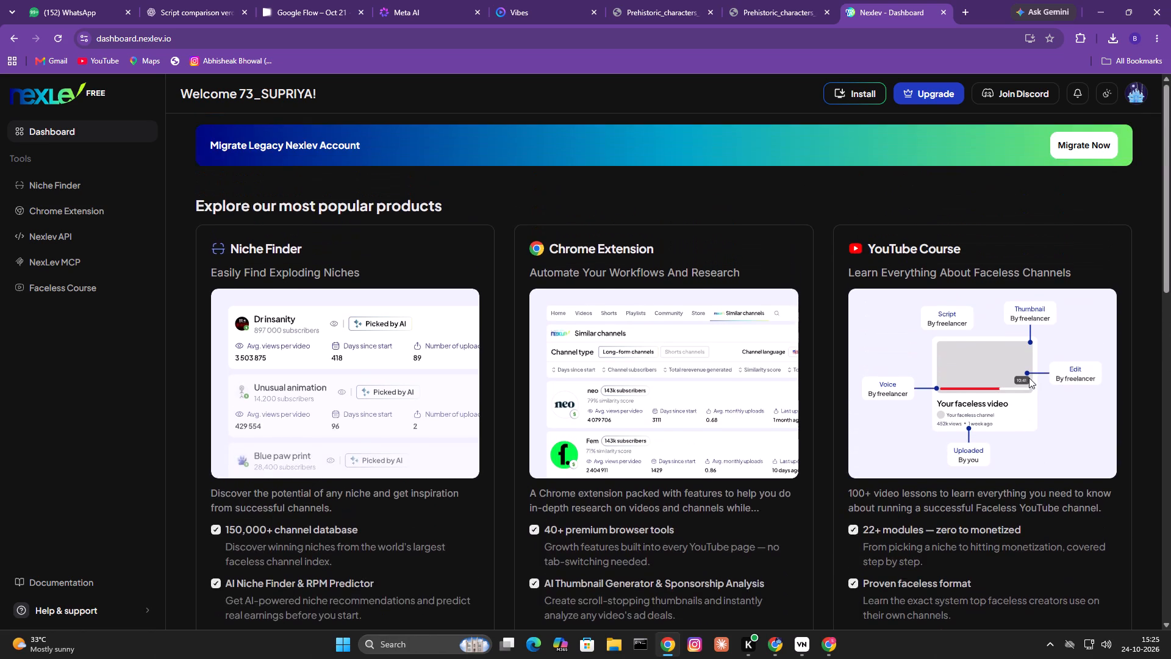
scroll(1029, 378, up, 7)
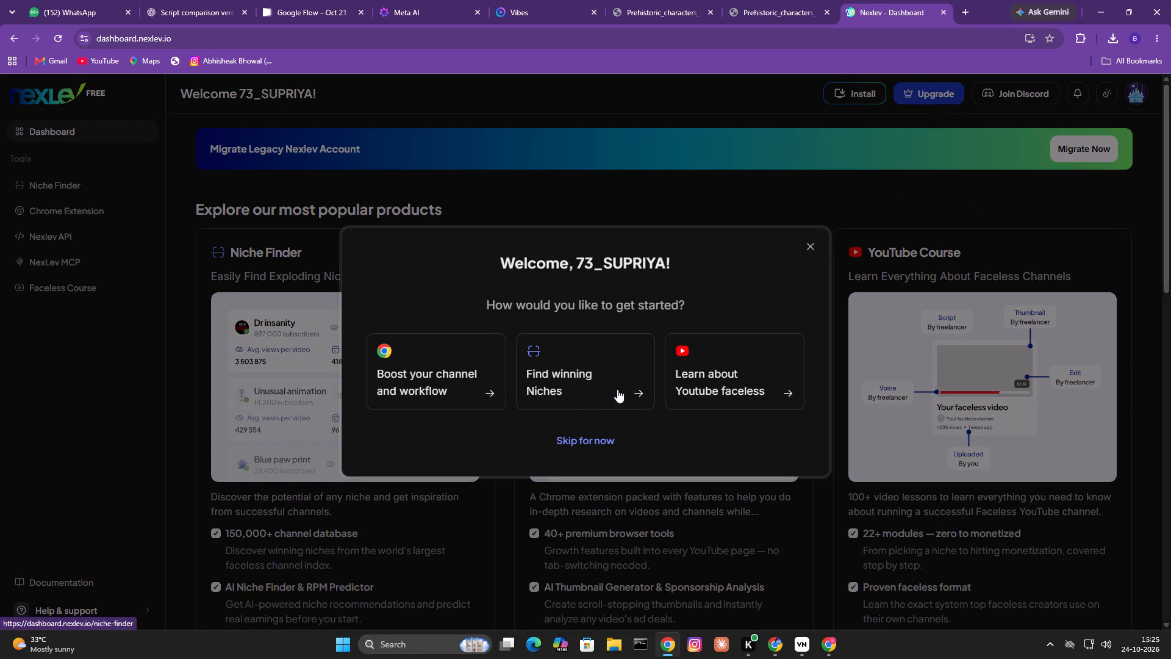
Choose to find winning niches from the welcome prompt and browse the Niche Finder overview.
click(624, 375)
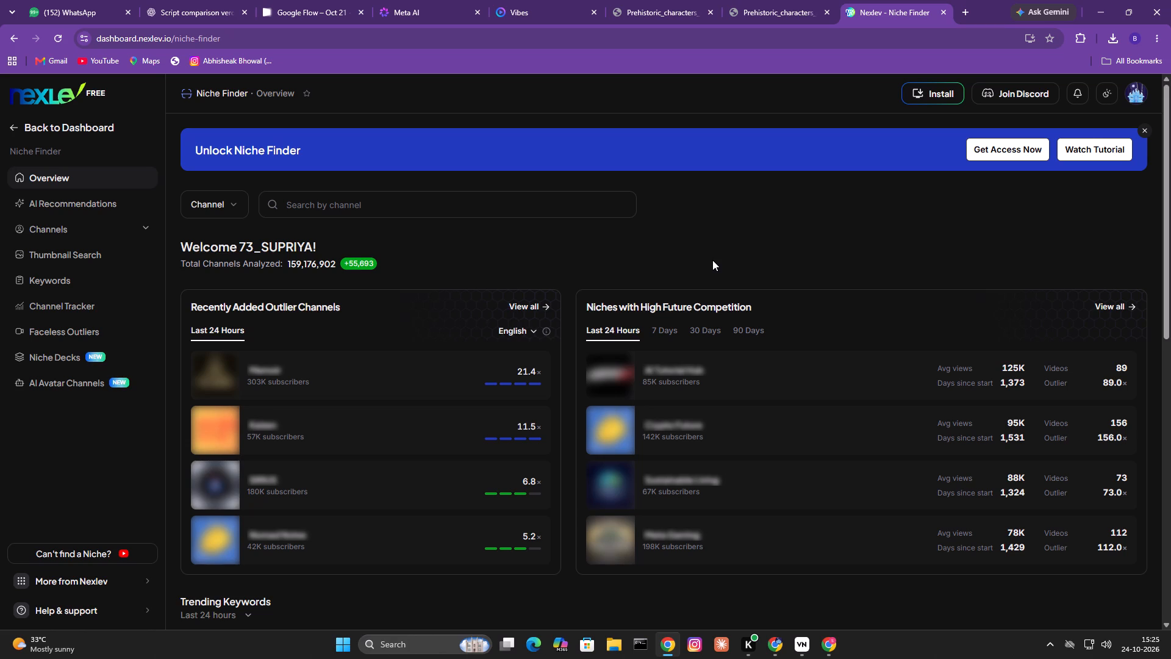
scroll(712, 260, down, 6)
scroll(707, 272, up, 6)
scroll(706, 273, down, 3)
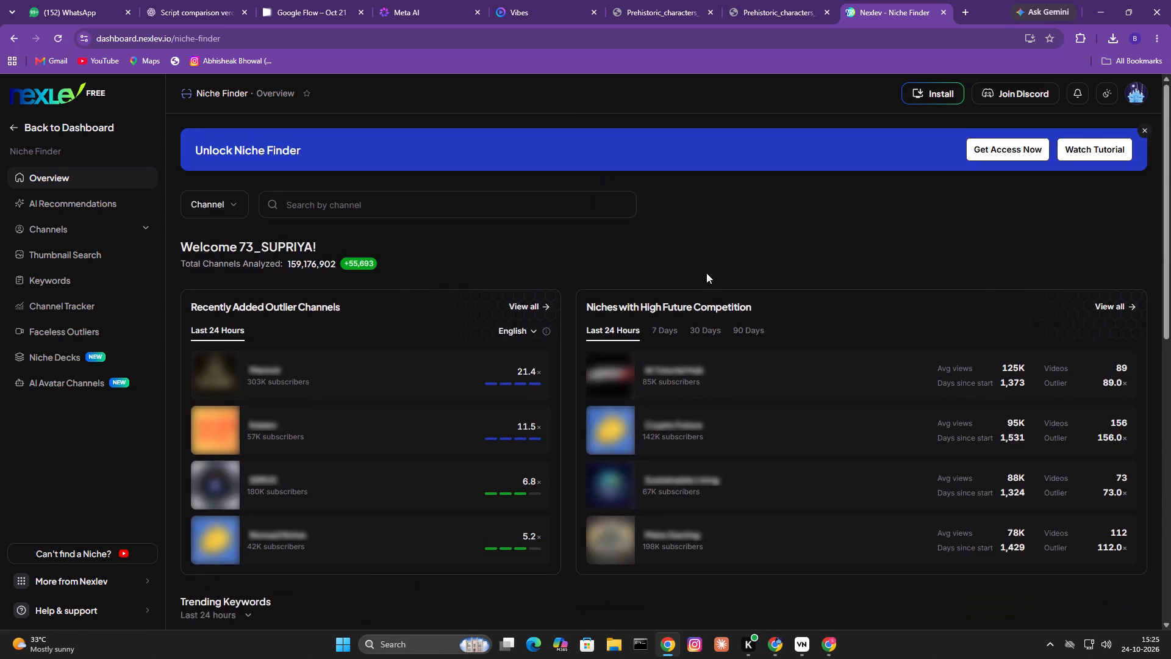
scroll(706, 273, down, 6)
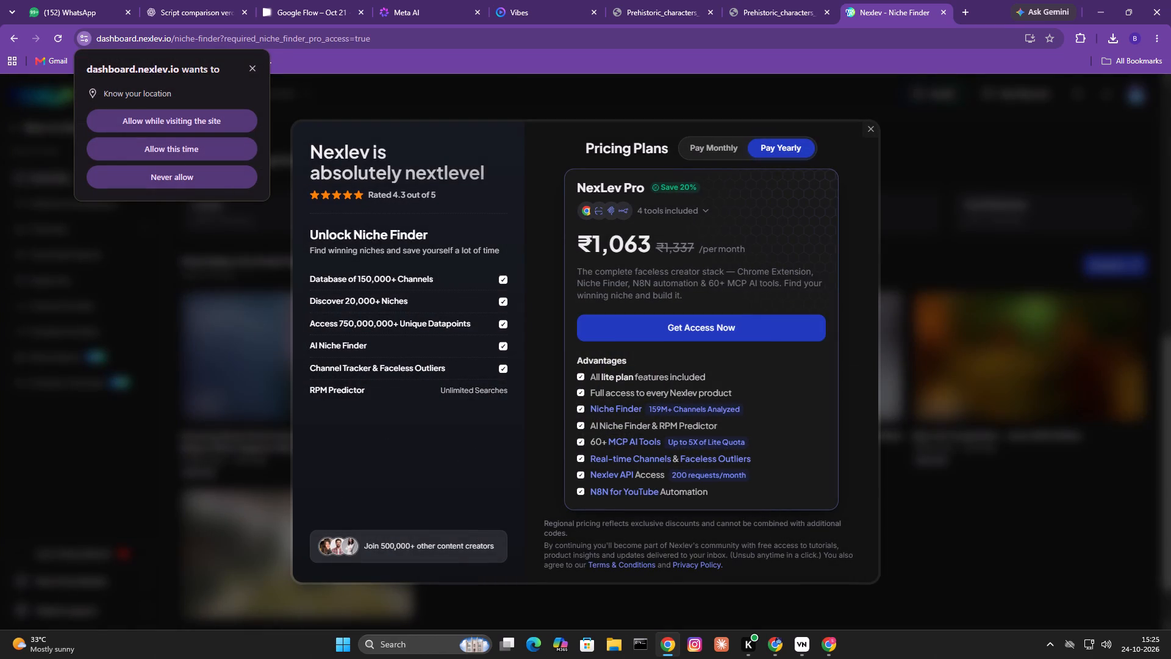
Compare the monthly and yearly pricing of the NexLev Pro plan.
scroll(700, 278, up, 6)
click(708, 148)
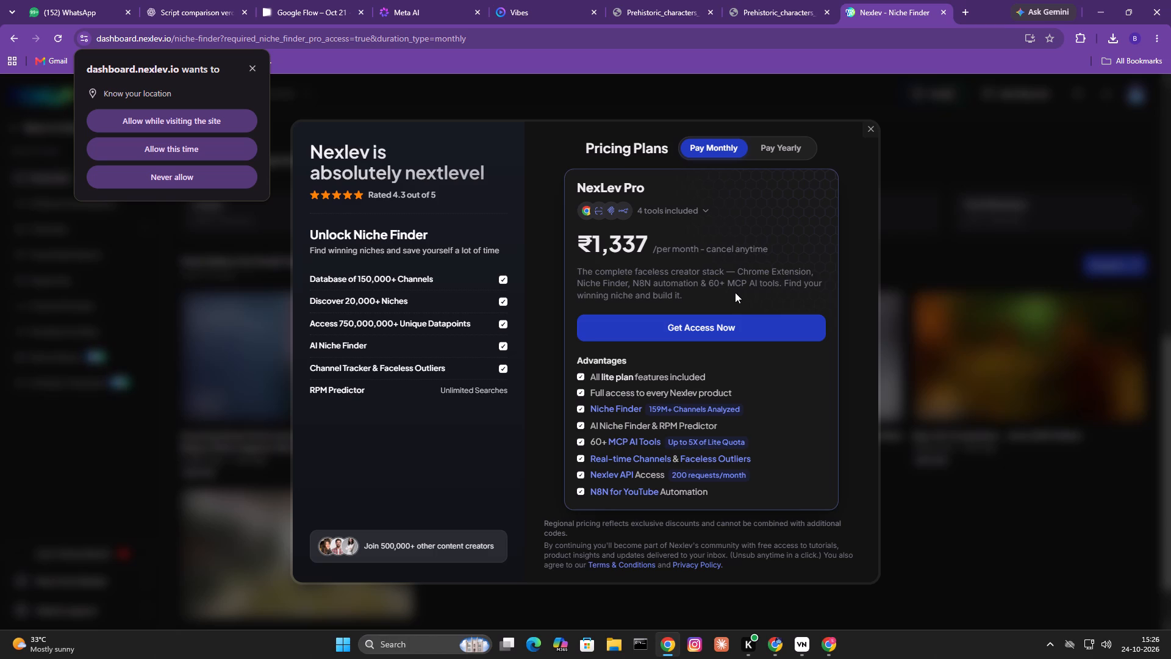
scroll(735, 292, down, 5)
scroll(734, 291, up, 5)
click(256, 63)
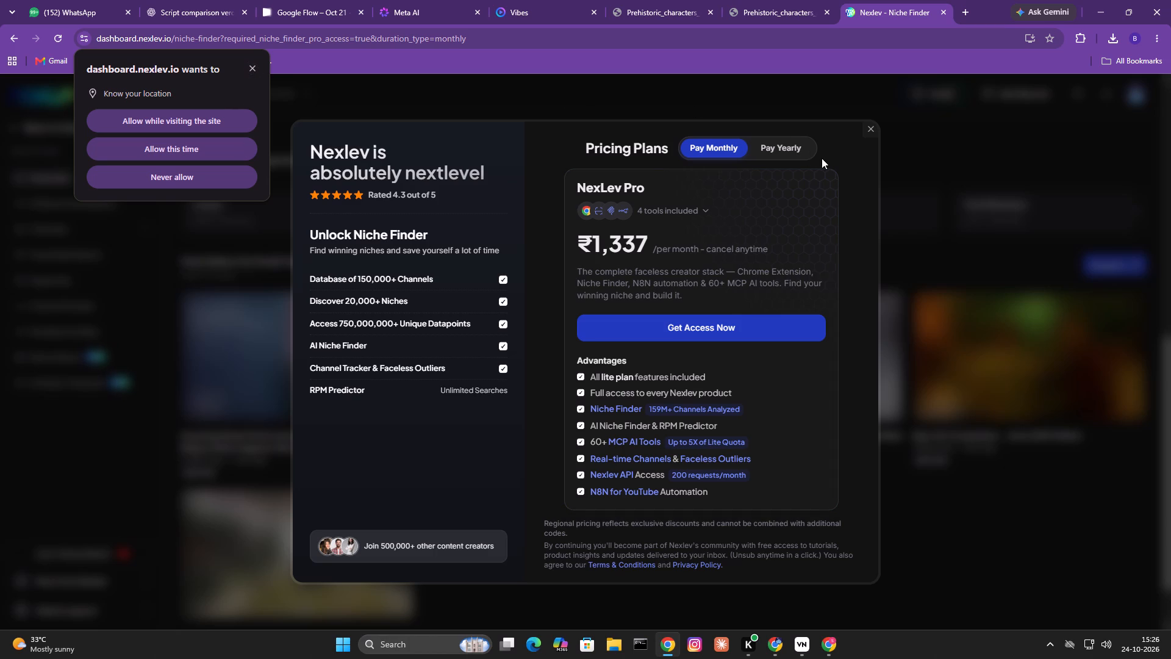
click(787, 150)
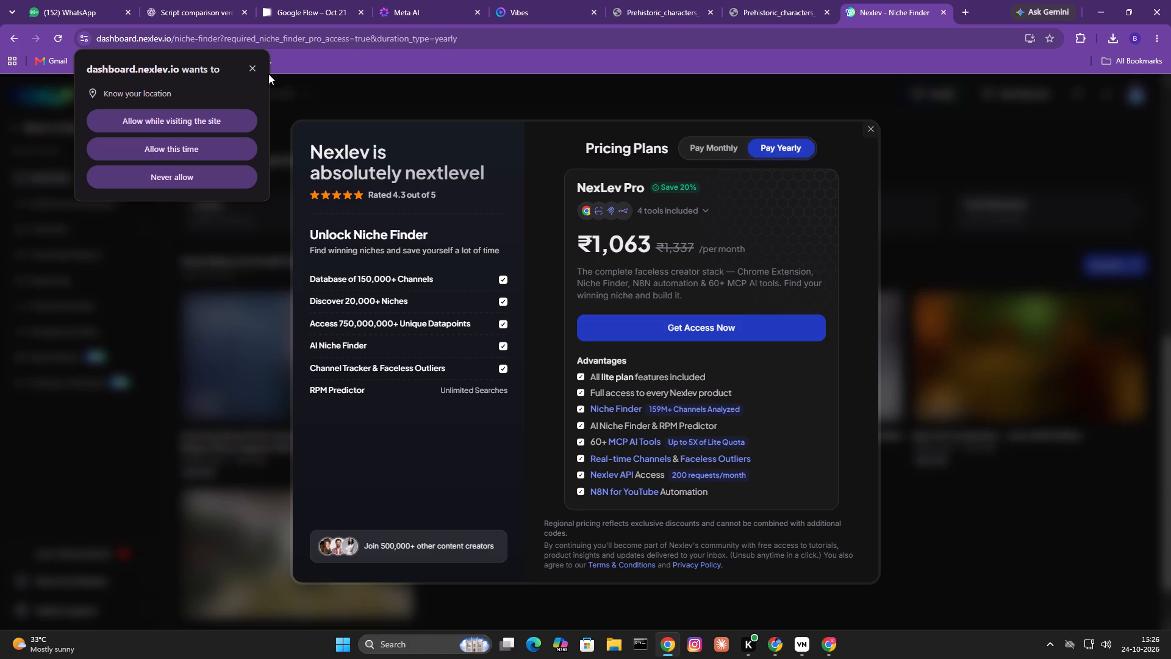
Allow the Nexlev site to know the location this time only, and close the pricing plans.
click(251, 67)
click(187, 154)
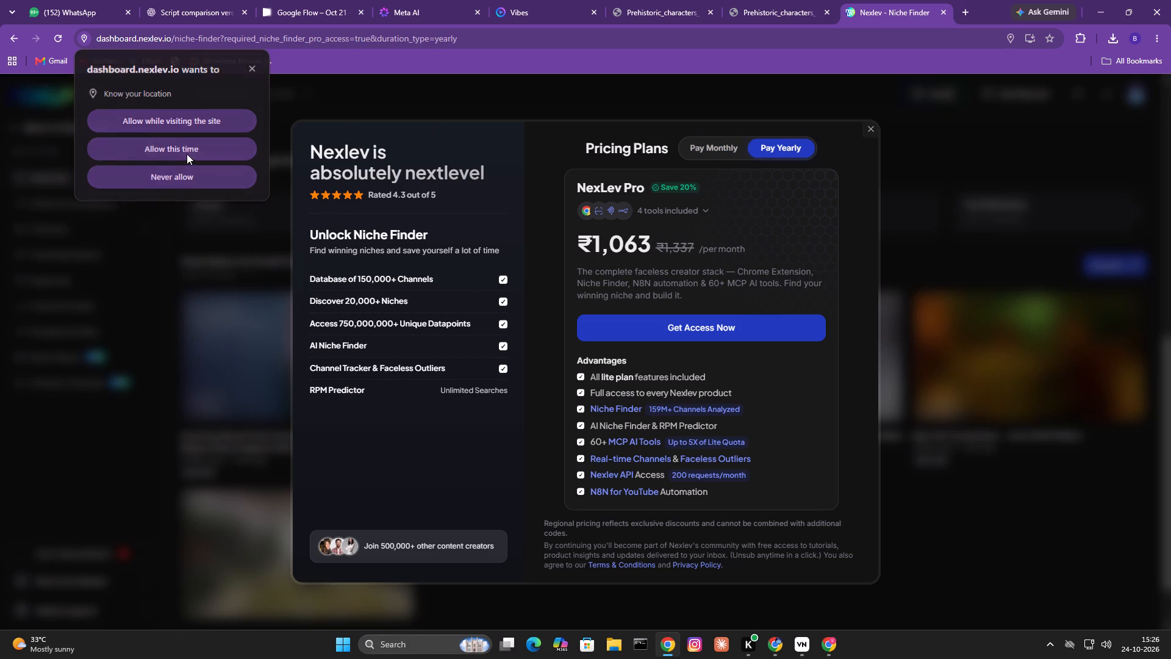
click(870, 128)
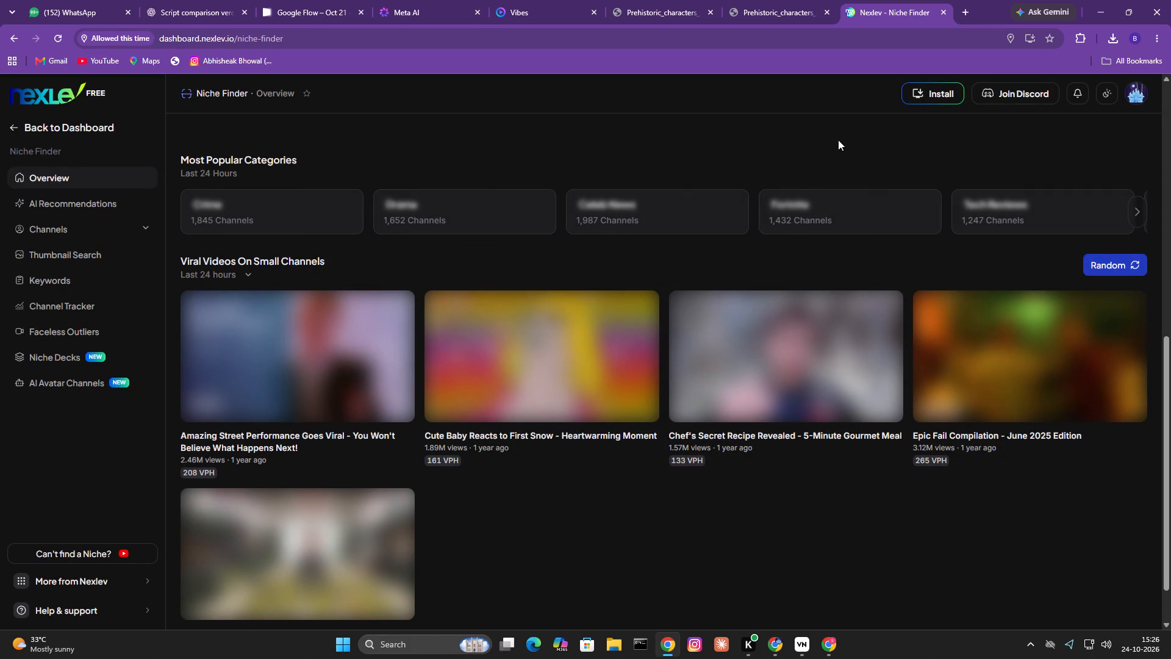
Check the Niche Decks, Channel Tracker, Thumbnail Search, Channels and AI Recommendations sections of Niche Finder.
scroll(910, 191, up, 4)
click(55, 364)
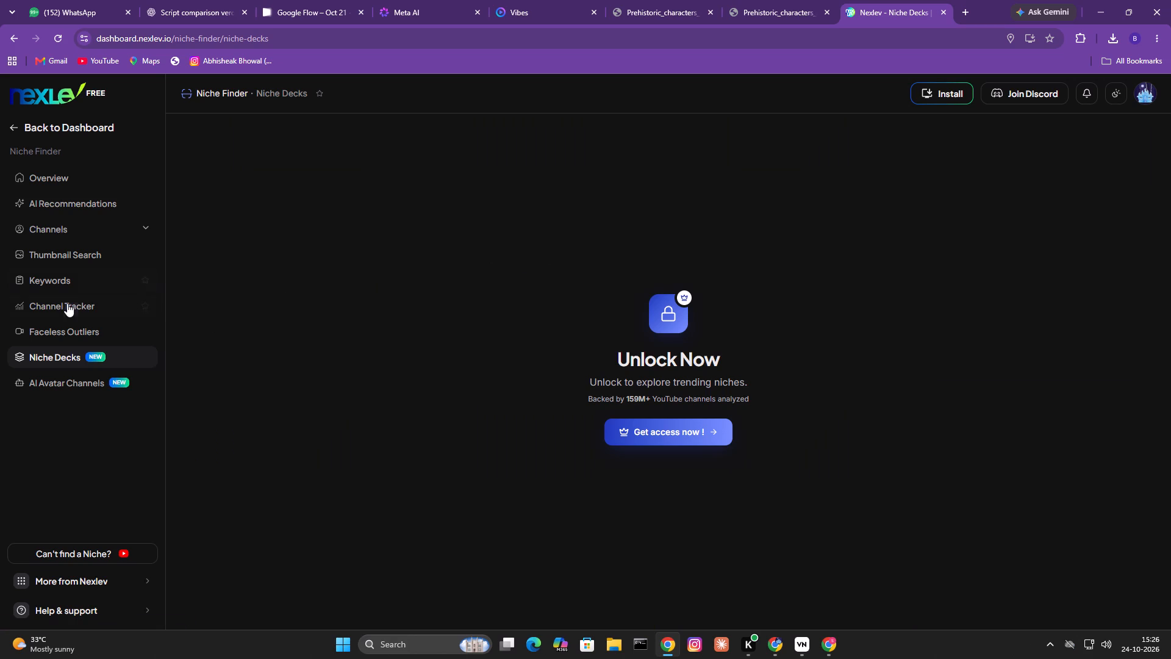
click(67, 303)
click(73, 262)
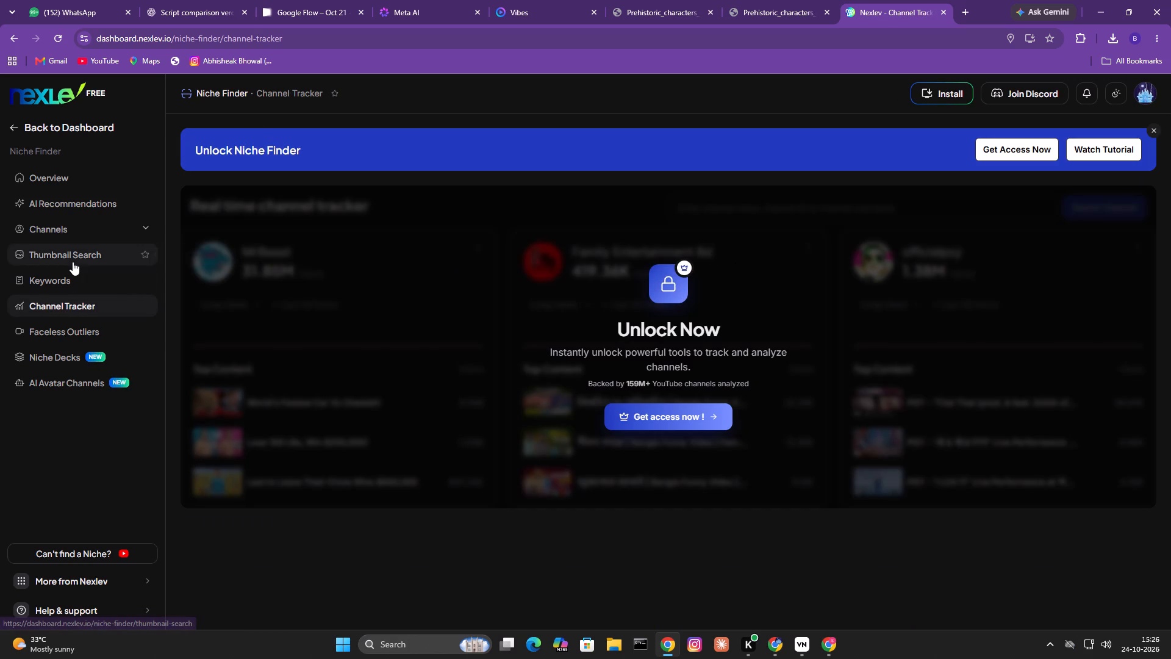
click(71, 221)
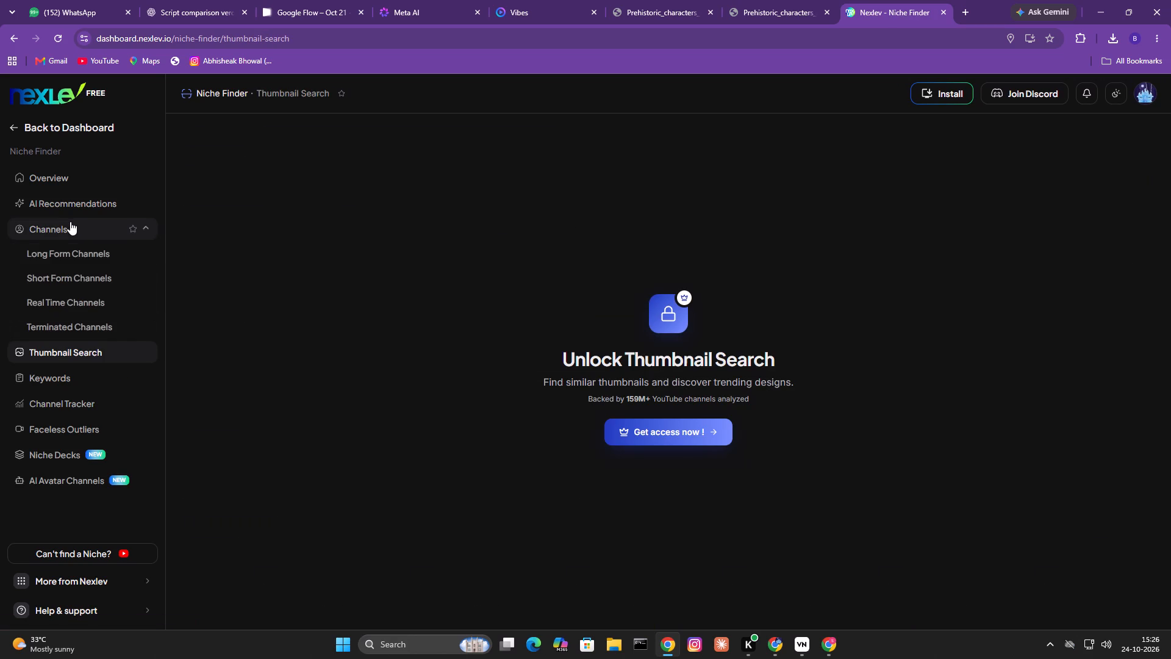
click(76, 214)
click(85, 200)
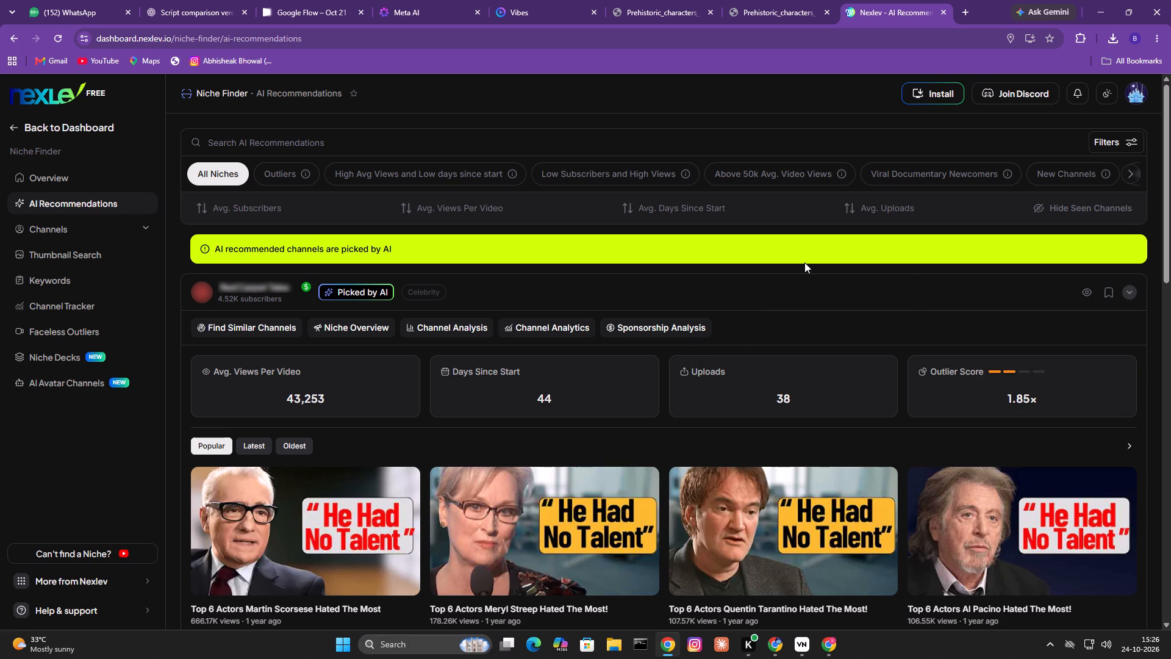
scroll(737, 300, up, 7)
Return to the Niche Finder overview and look over its outlier channels, niches and the list of other Nexlev products.
click(69, 176)
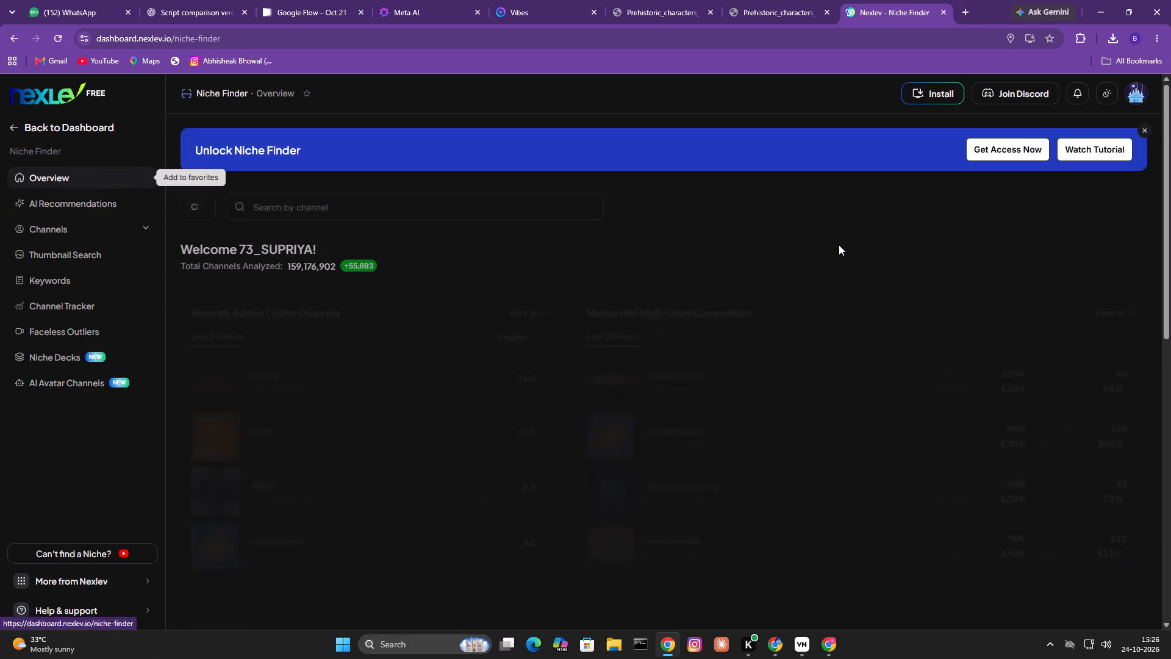
scroll(839, 245, down, 7)
scroll(835, 262, up, 11)
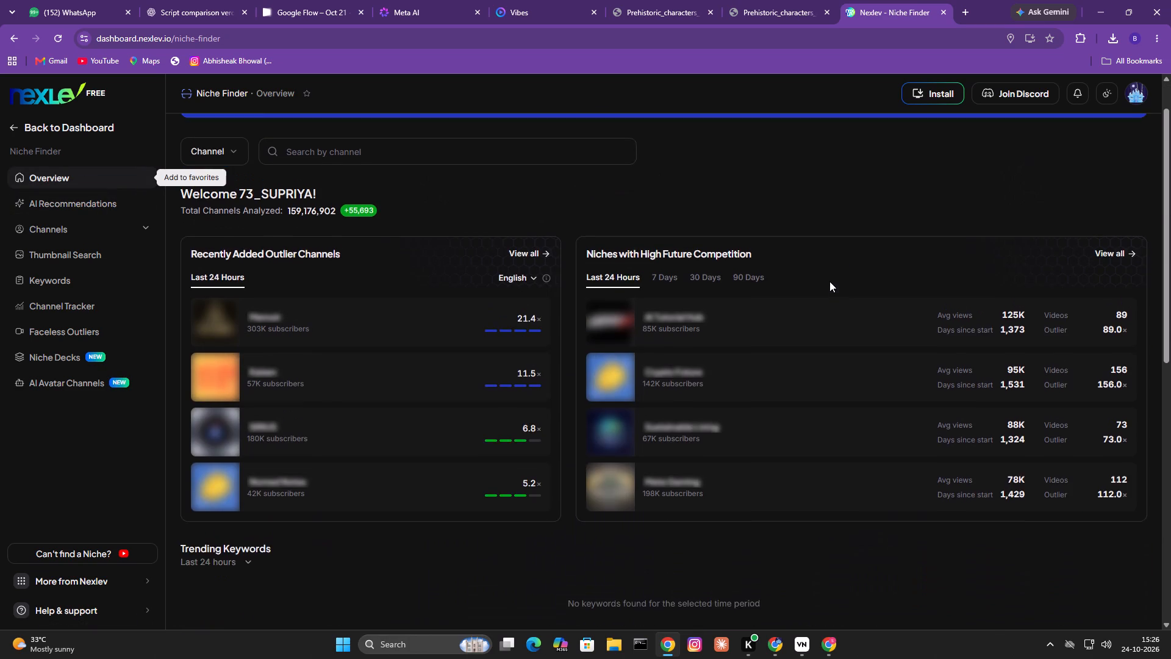
scroll(829, 281, up, 2)
click(121, 583)
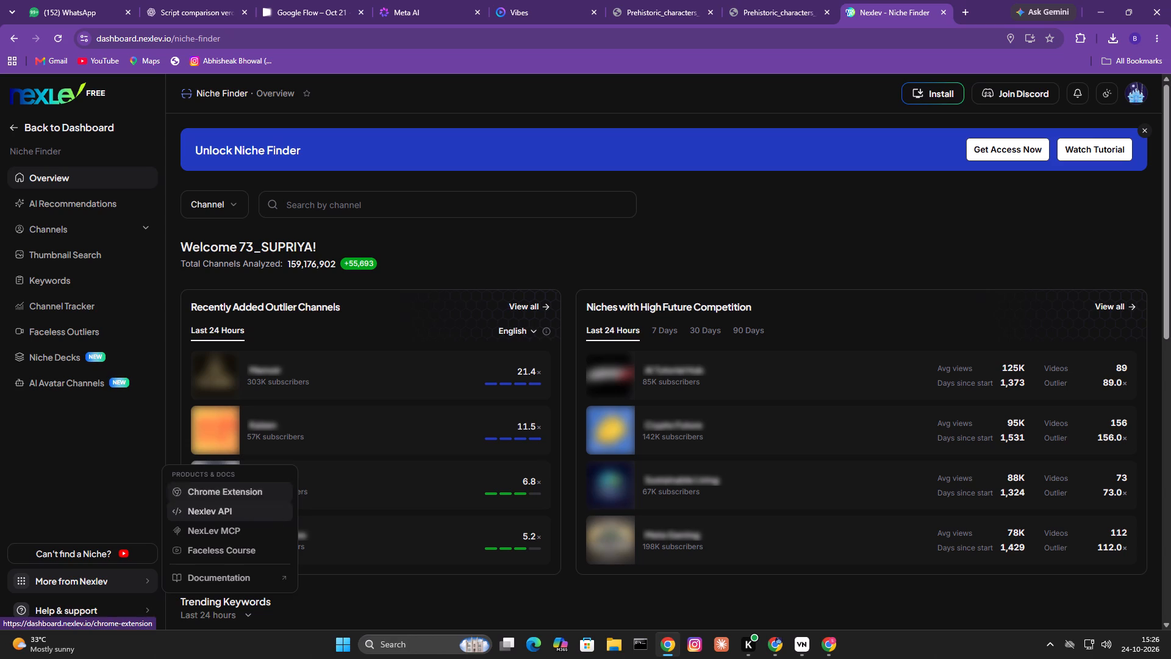
click(867, 231)
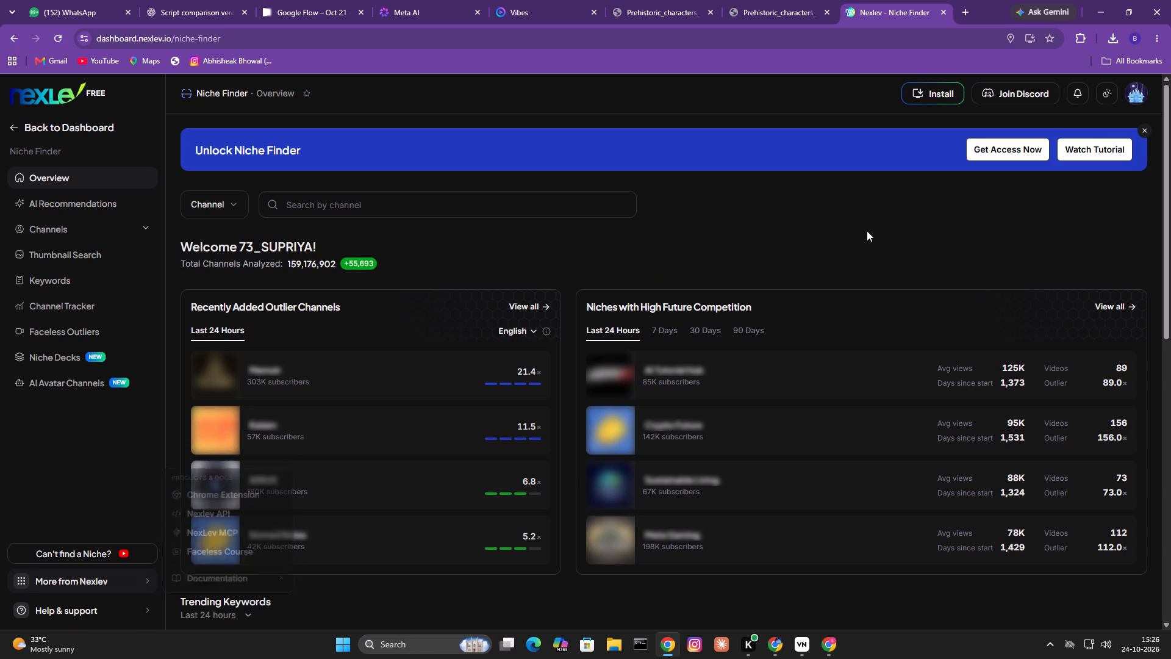
Reopen the Niche Finder access plans, view the monthly option and close them.
click(1016, 152)
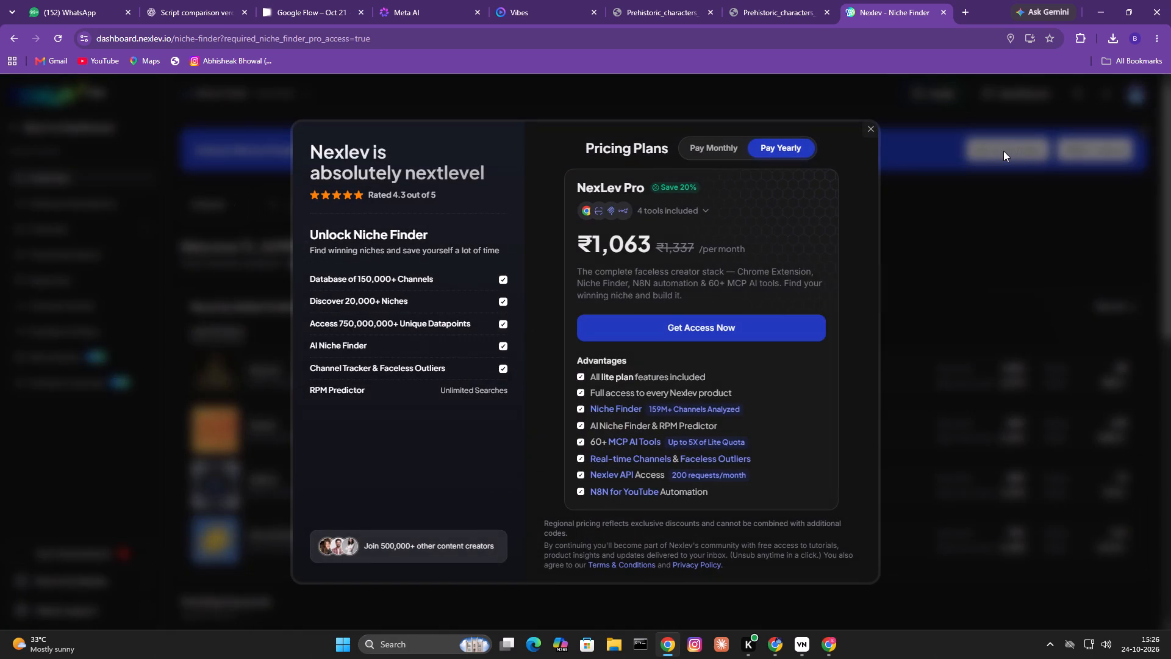
click(697, 157)
click(1011, 161)
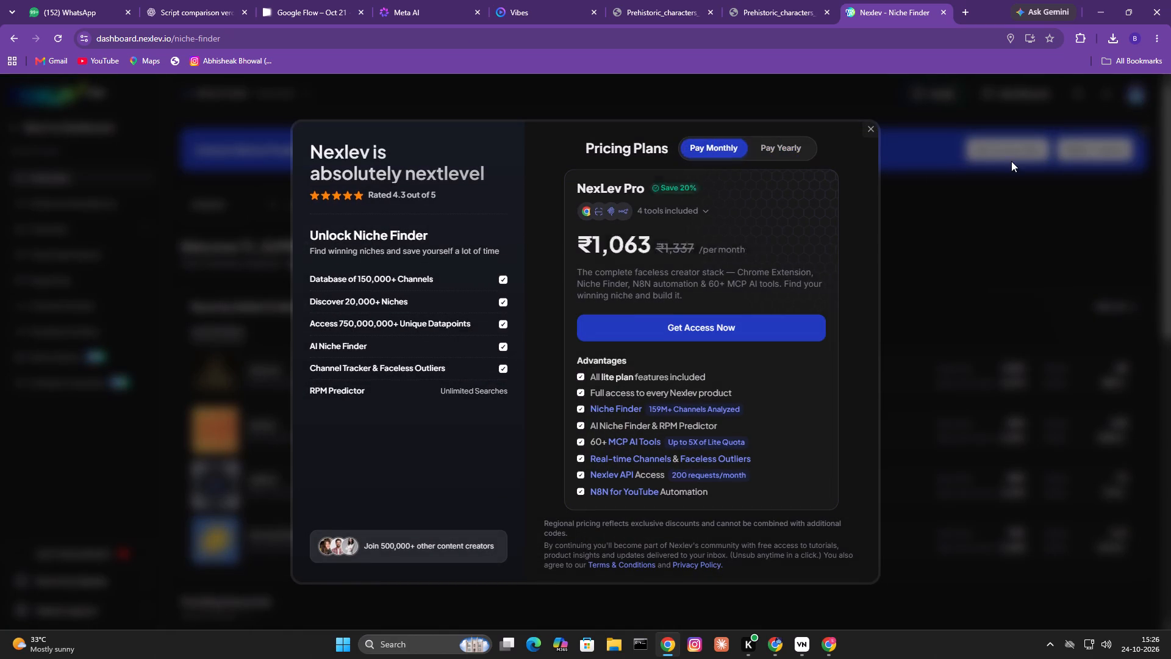